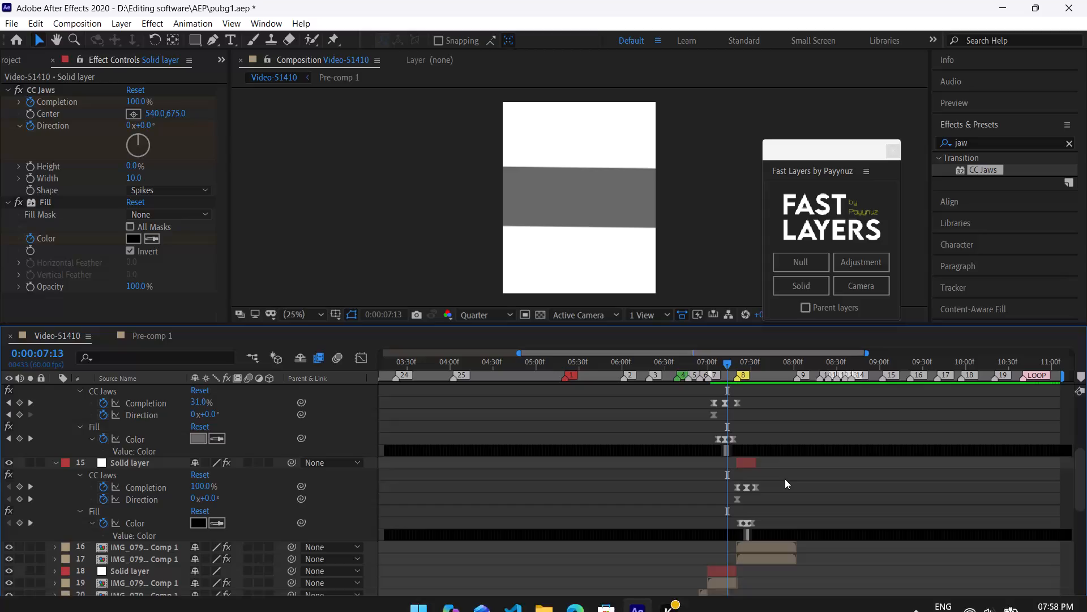
Examine the solid layer's CC Jaws transition between markers 7 and 8, comparing it with the Fill effect disabled and re-enabled.
left_click_drag(707, 363, 722, 371)
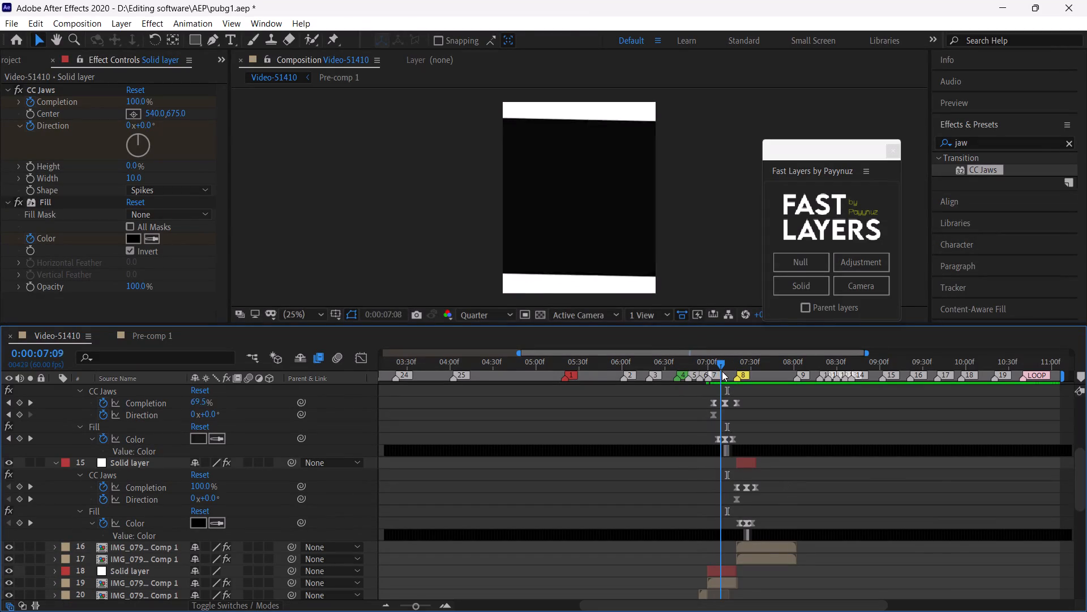
left_click_drag(722, 371, 744, 389)
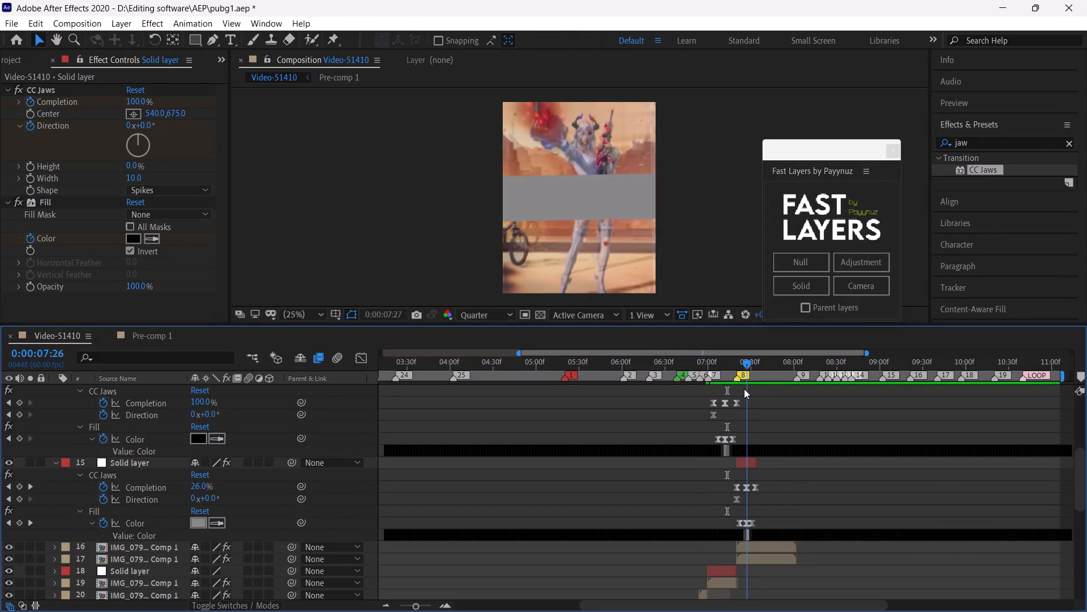
left_click_drag(744, 389, 725, 389)
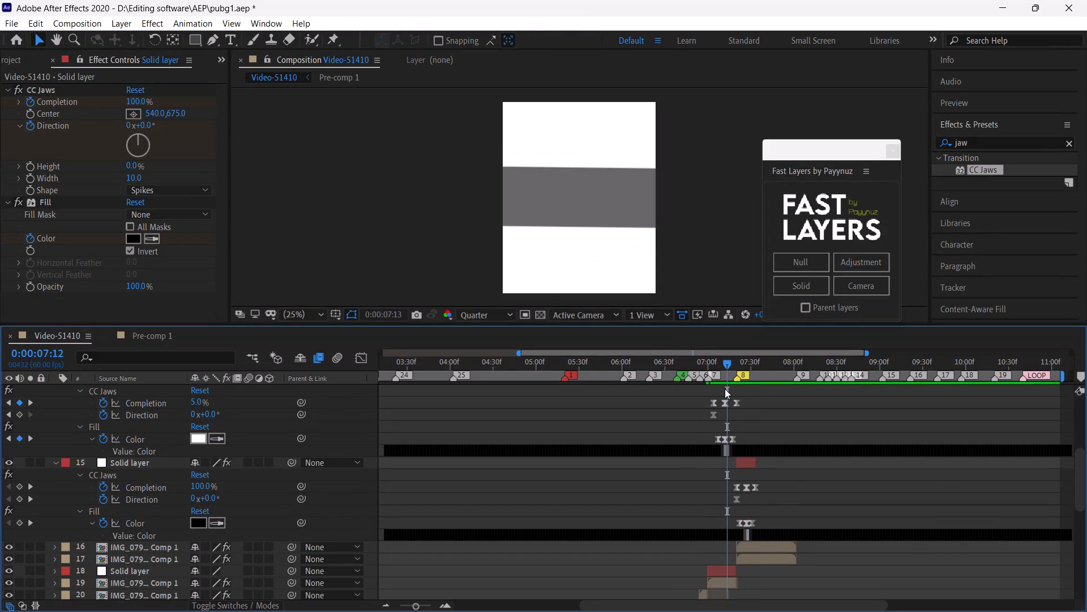
left_click_drag(725, 389, 729, 396)
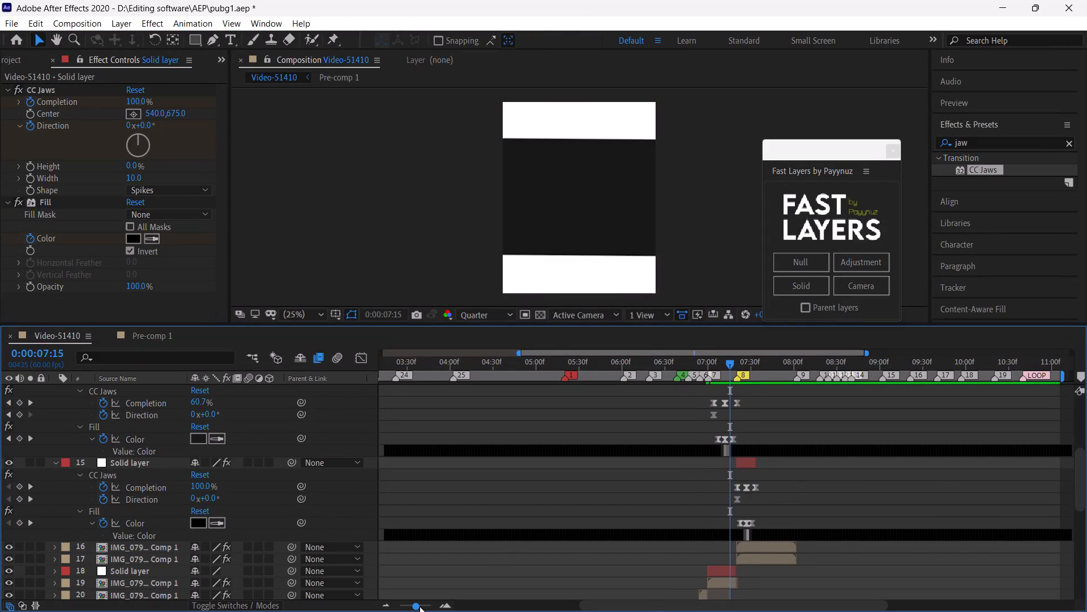
left_click_drag(420, 606, 428, 605)
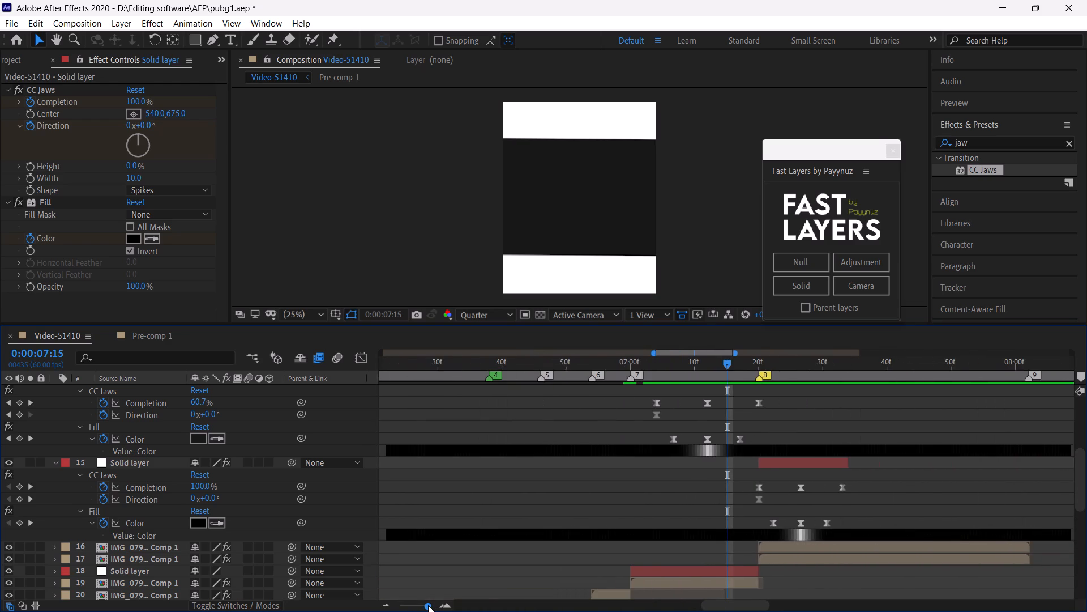
left_click_drag(428, 605, 430, 606)
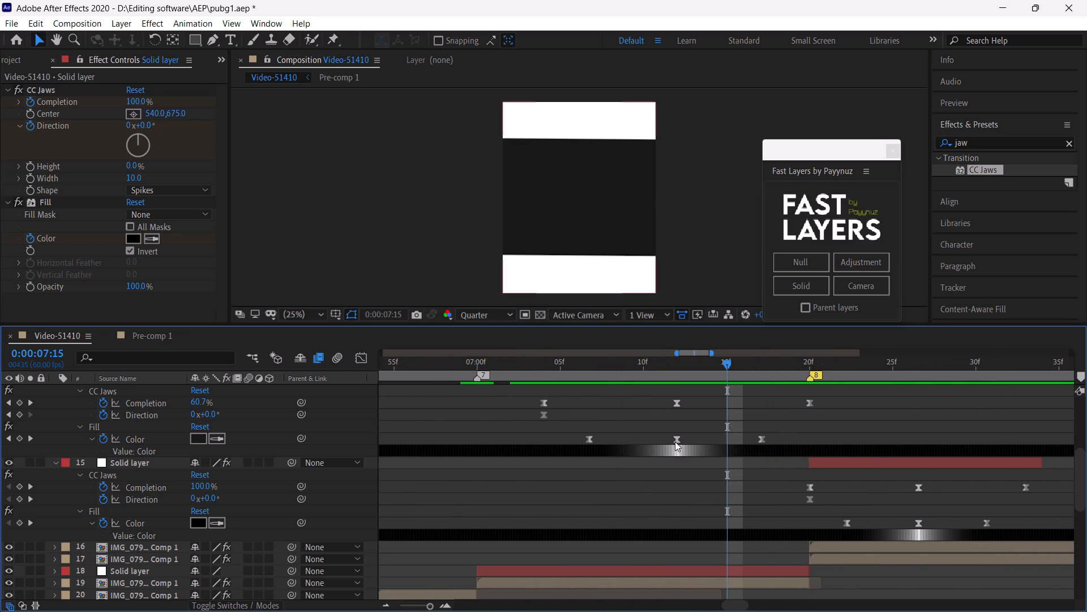
left_click(675, 441)
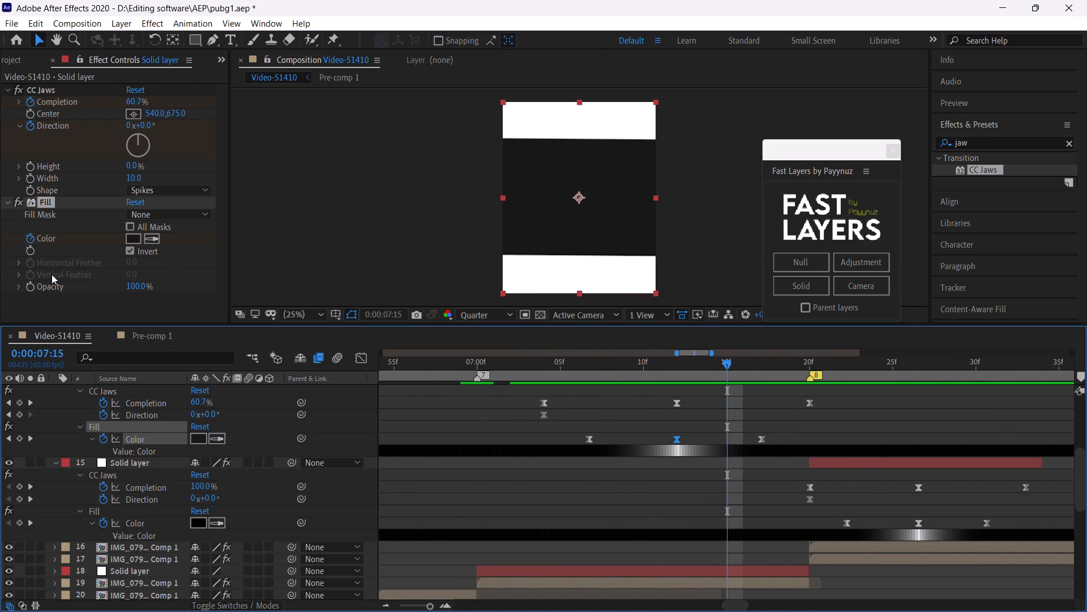
left_click(17, 201)
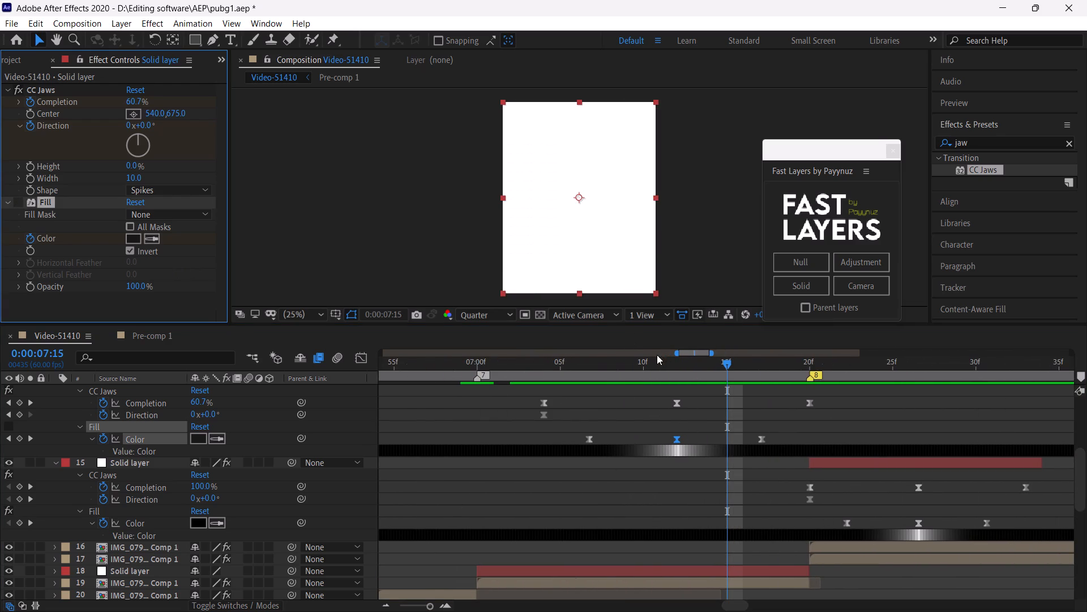
left_click_drag(653, 362, 529, 394)
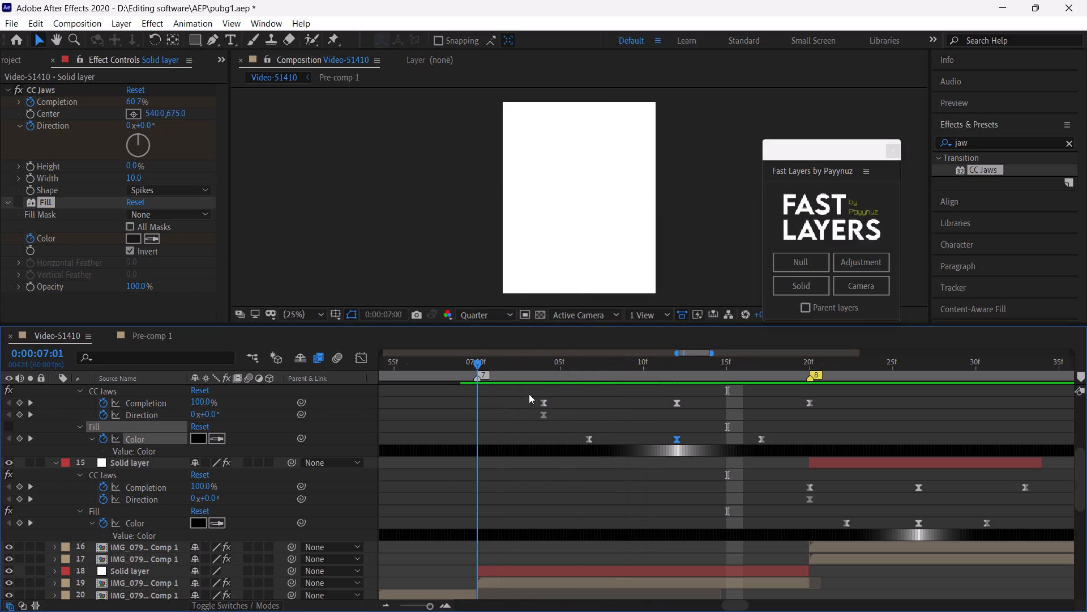
left_click_drag(529, 394, 756, 444)
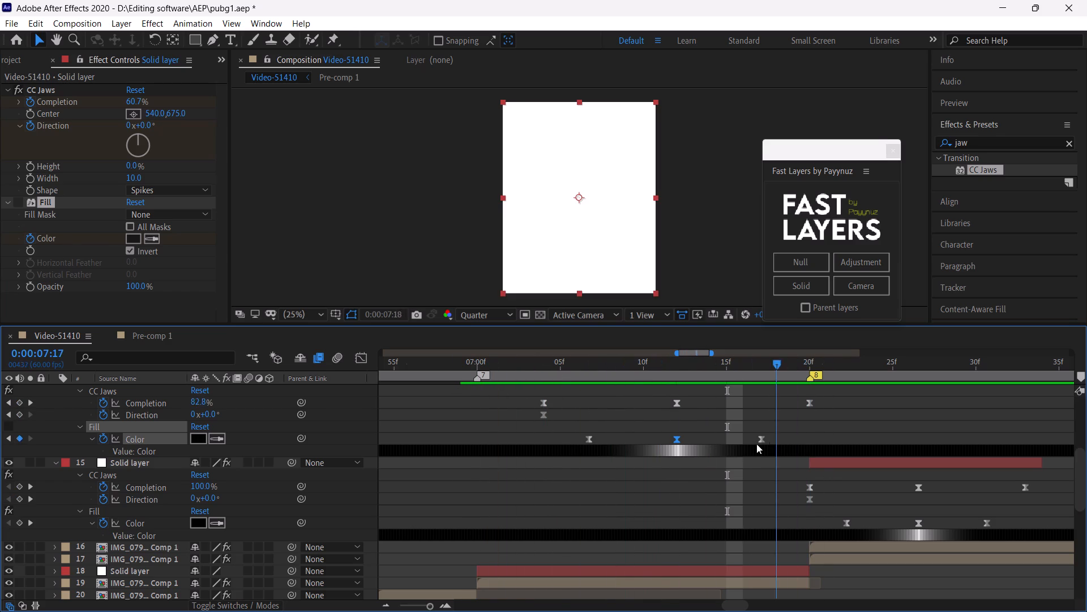
left_click_drag(756, 444, 721, 448)
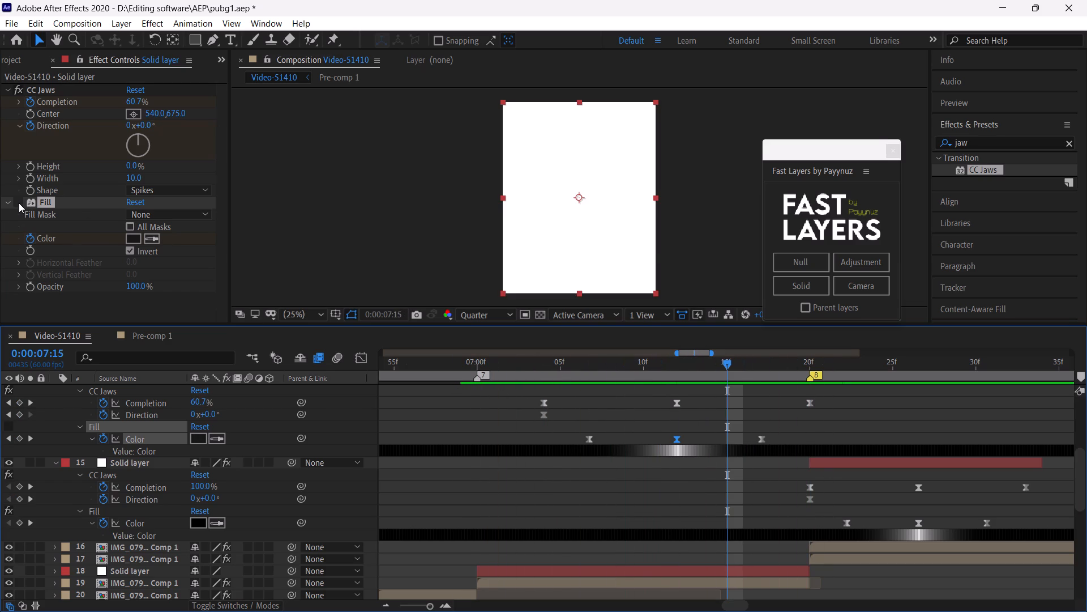
left_click(19, 203)
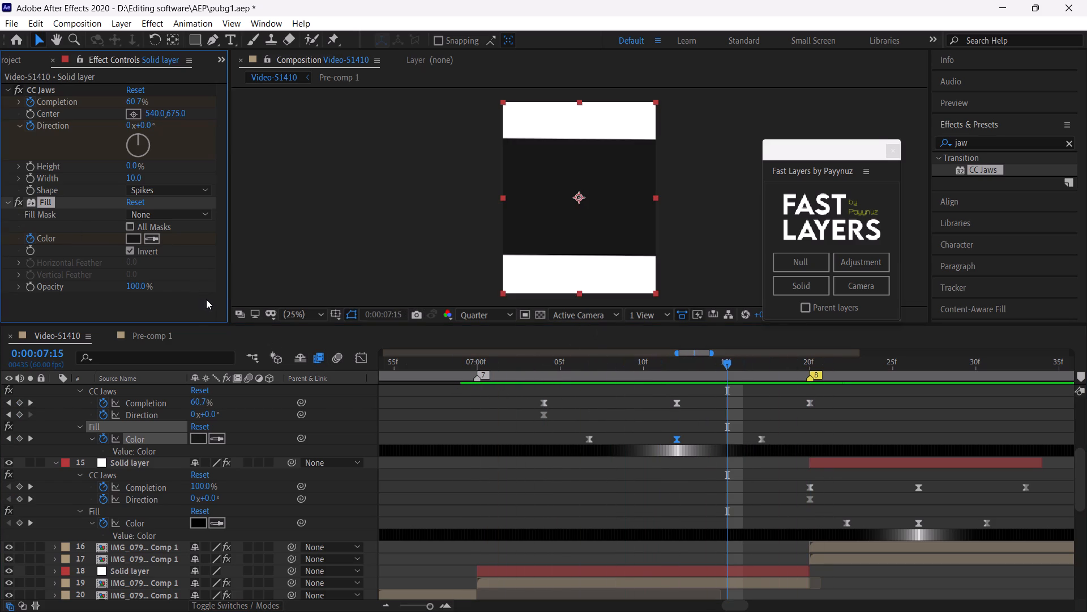
left_click(177, 214)
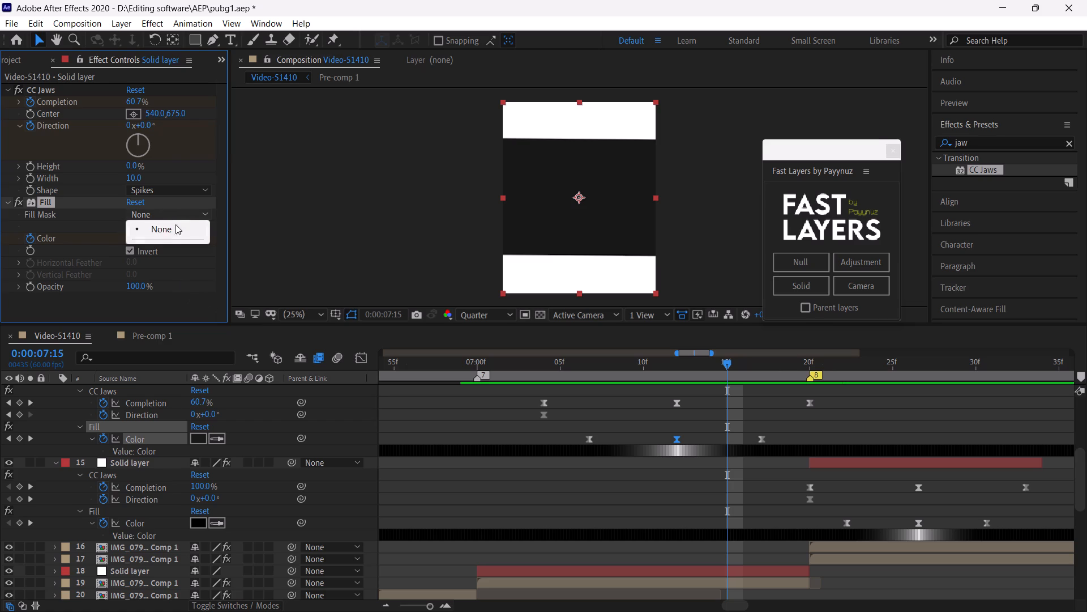
left_click(173, 230)
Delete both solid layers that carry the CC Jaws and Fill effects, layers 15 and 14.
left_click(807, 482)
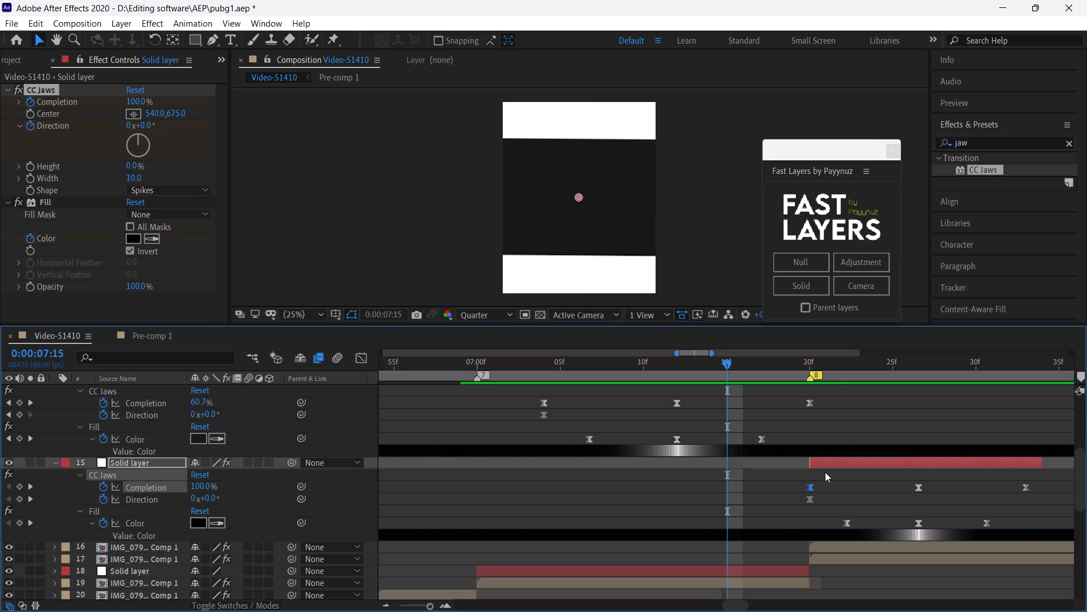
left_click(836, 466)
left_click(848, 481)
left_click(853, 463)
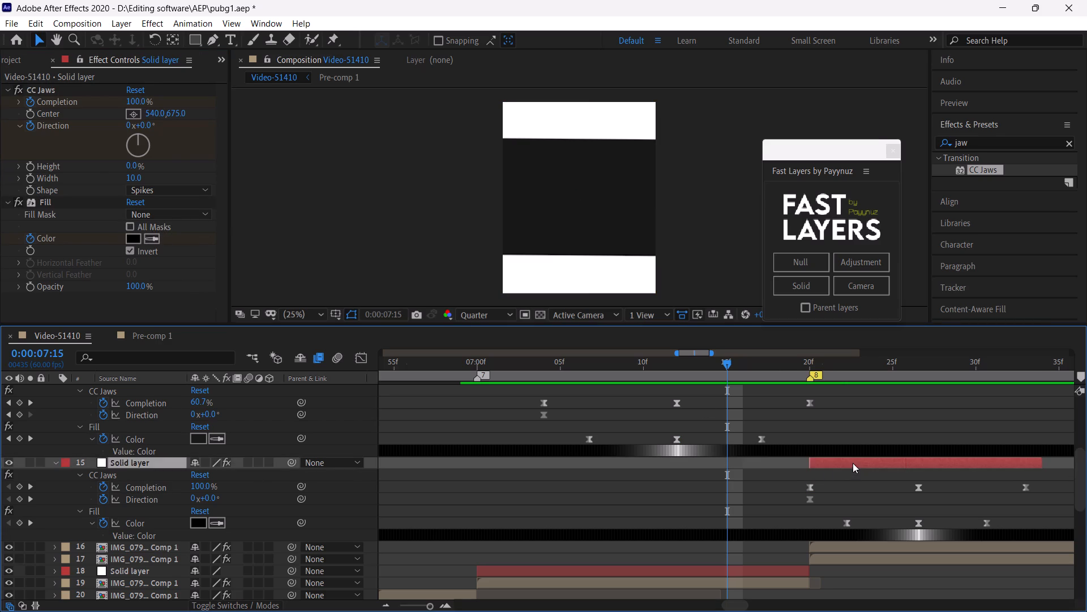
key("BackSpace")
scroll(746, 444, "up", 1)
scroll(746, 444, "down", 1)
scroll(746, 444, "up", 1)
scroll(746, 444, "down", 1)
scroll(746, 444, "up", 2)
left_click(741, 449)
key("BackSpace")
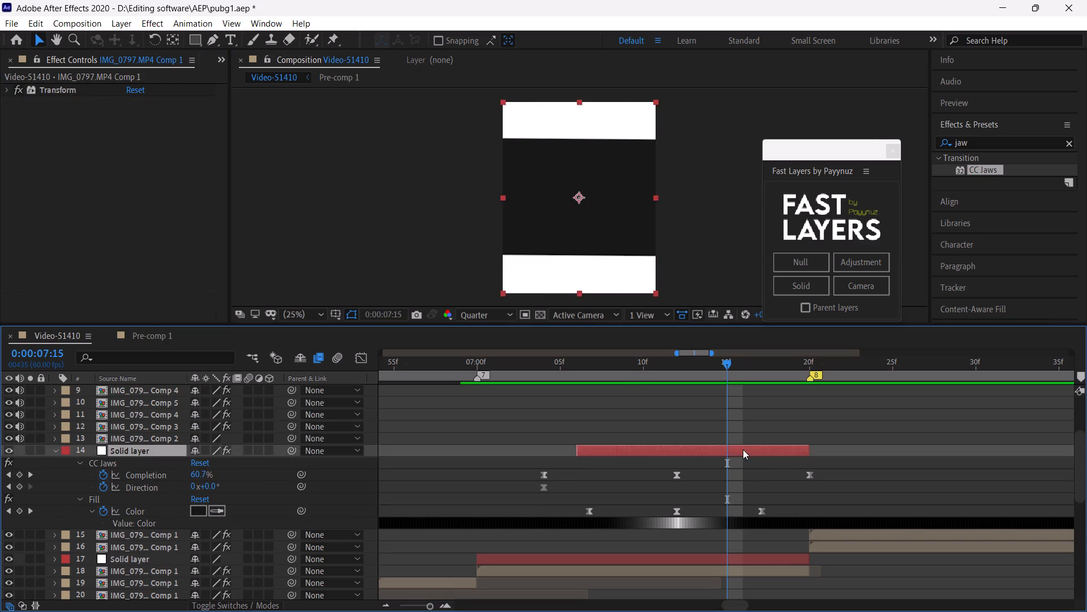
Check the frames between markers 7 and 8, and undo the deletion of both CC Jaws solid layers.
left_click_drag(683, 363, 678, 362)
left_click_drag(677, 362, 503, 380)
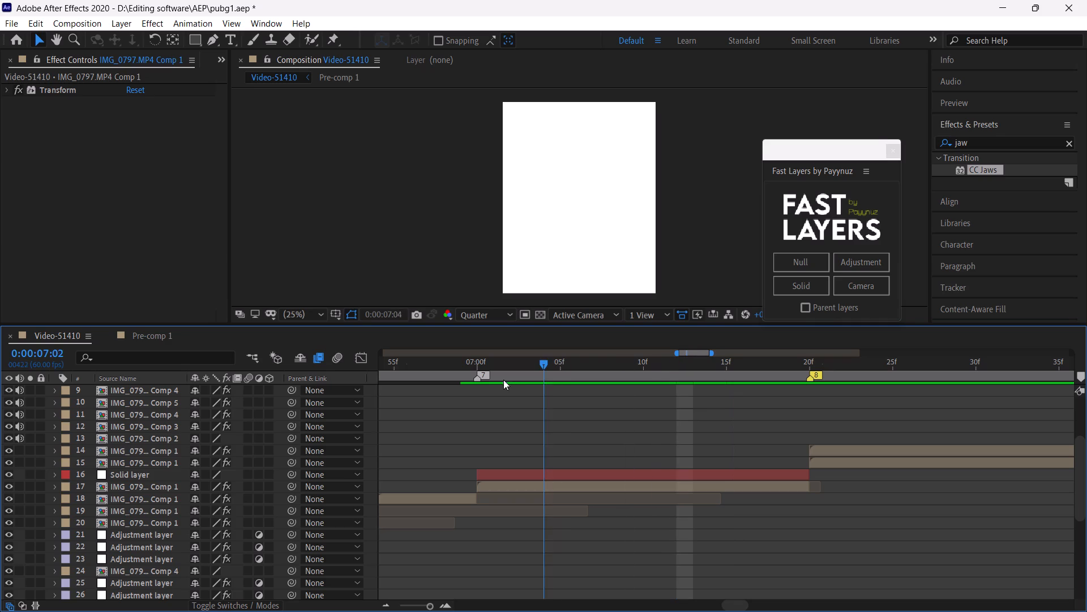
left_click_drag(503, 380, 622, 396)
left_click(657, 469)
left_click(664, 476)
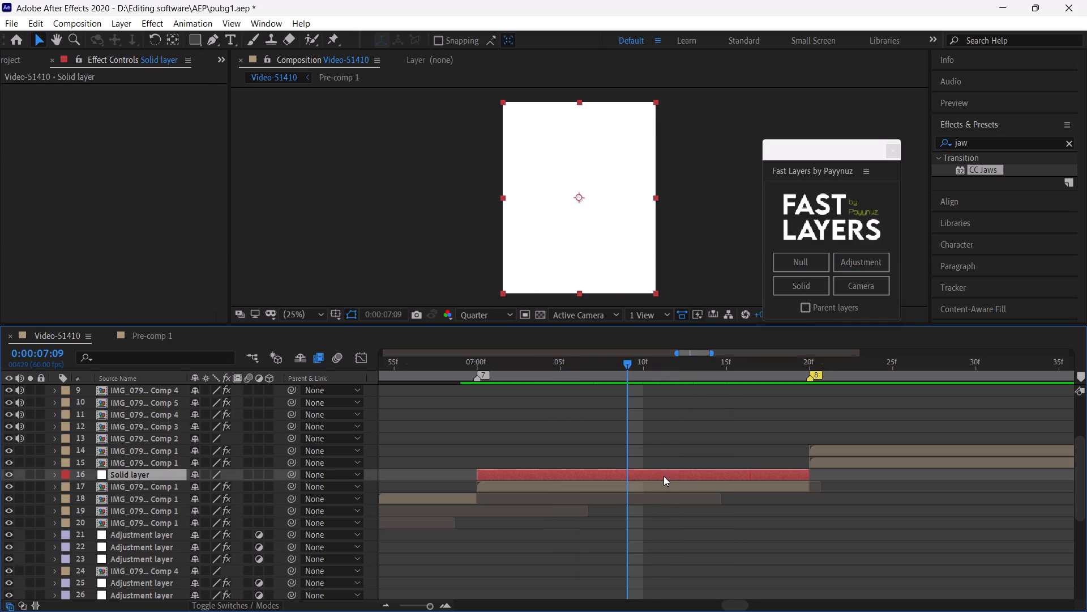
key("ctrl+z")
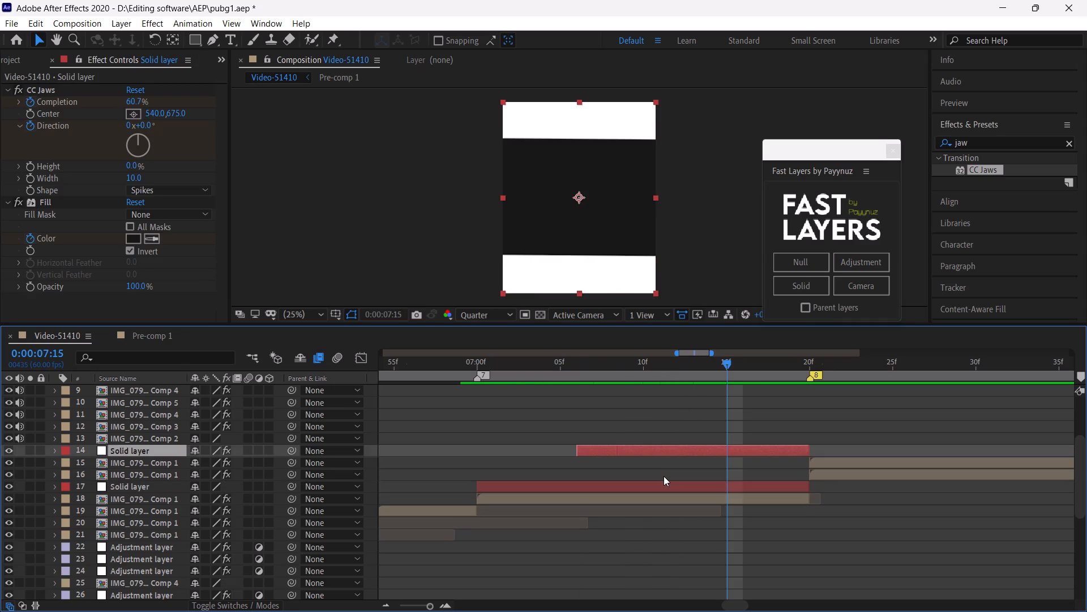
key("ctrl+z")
Delete the plain solid layer without effects that spans markers 7 to 8, layer 18.
left_click(807, 501)
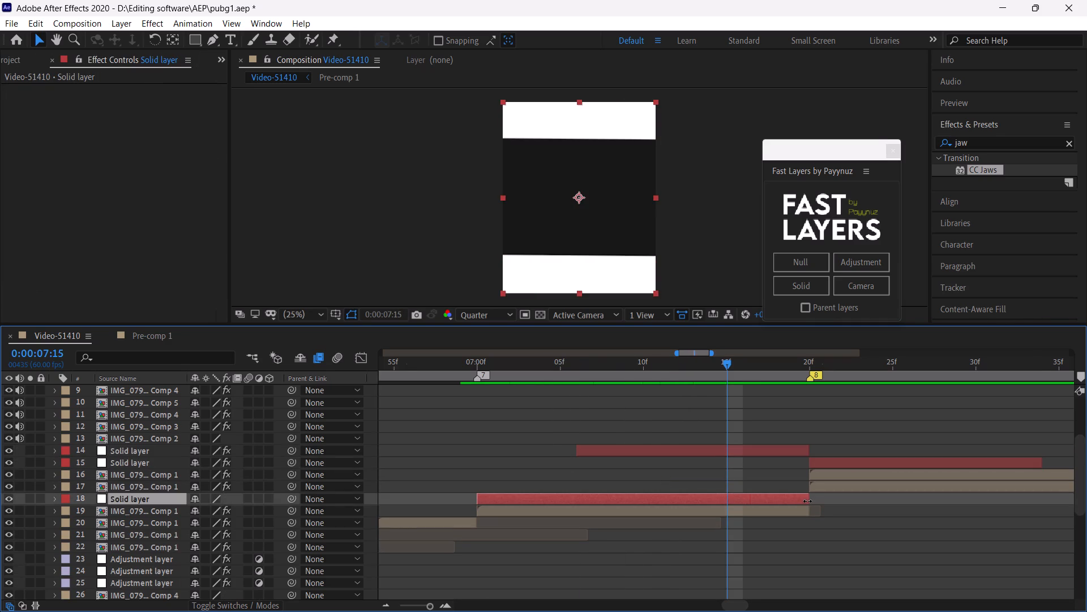
key("BackSpace")
Preview both CC Jaws transitions over the footage, from about 0:00:07:05 to 0:00:07:26.
left_click_drag(727, 362, 576, 382)
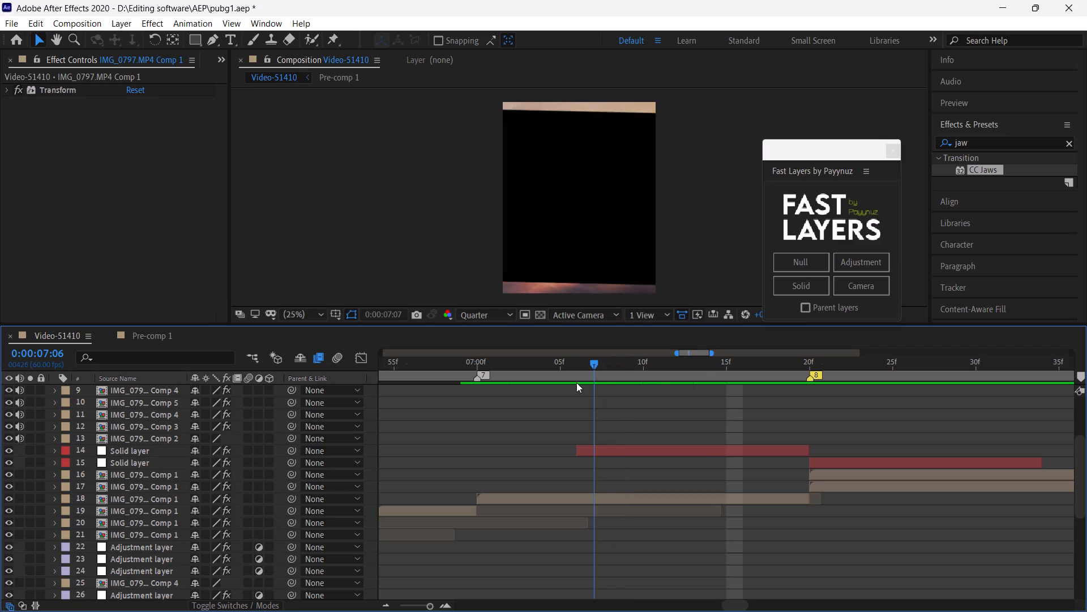
left_click_drag(576, 382, 553, 382)
key("space")
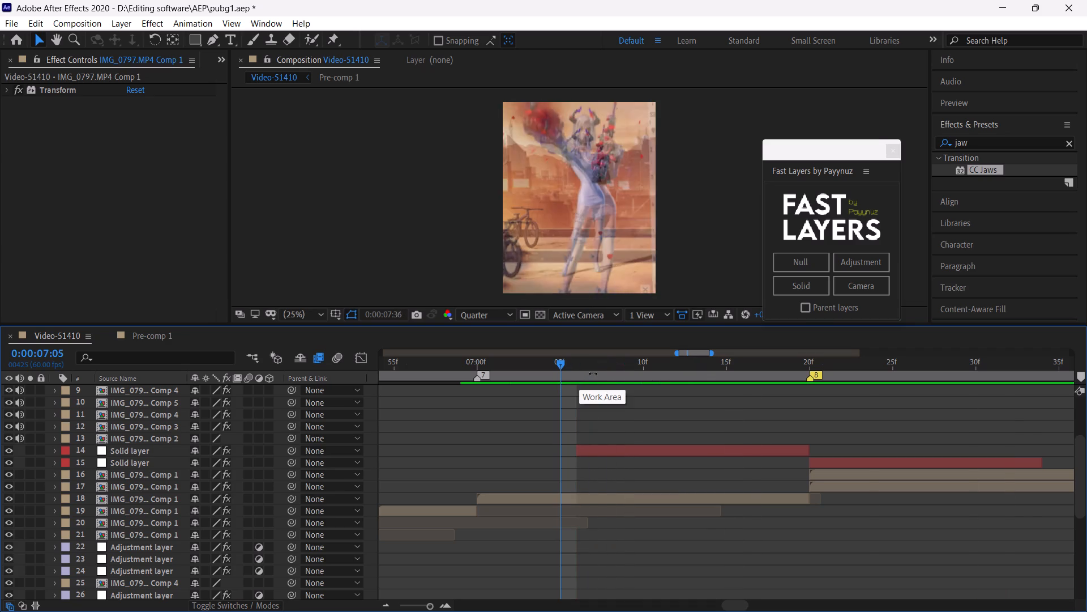
left_click_drag(562, 358, 692, 412)
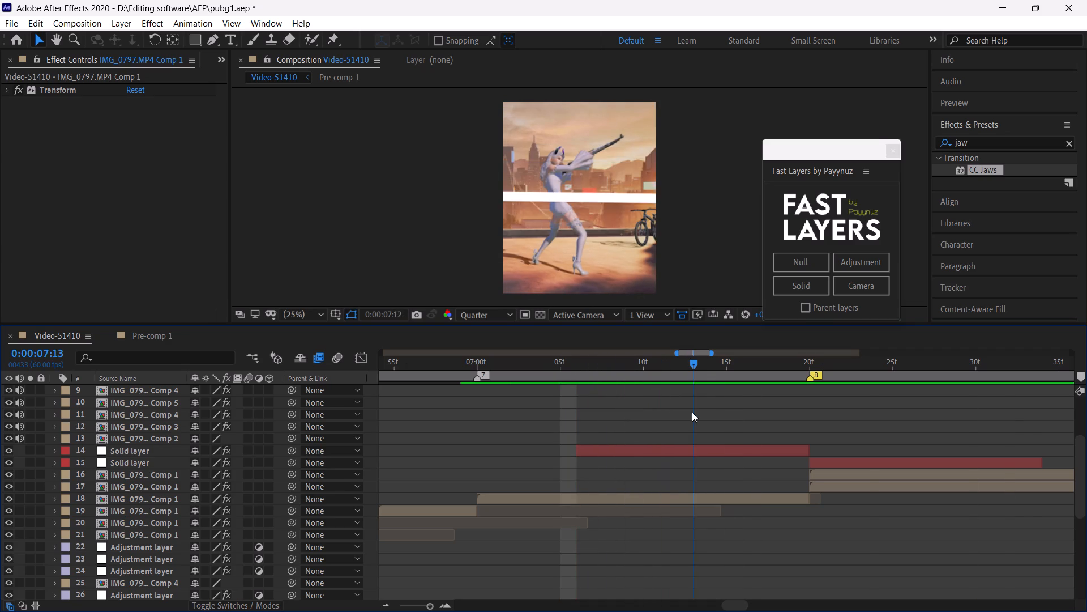
left_click_drag(692, 412, 868, 430)
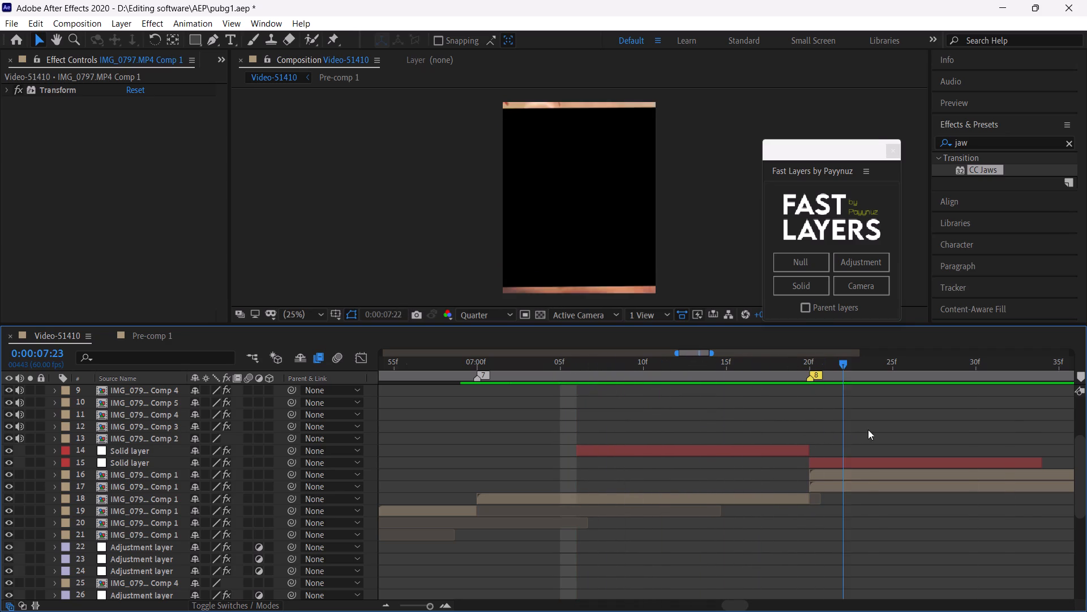
left_click_drag(868, 430, 913, 433)
Move CC Jaws solid layer 15 earlier in time so it starts at about 0:00:07:11.
left_click_drag(878, 459, 737, 478)
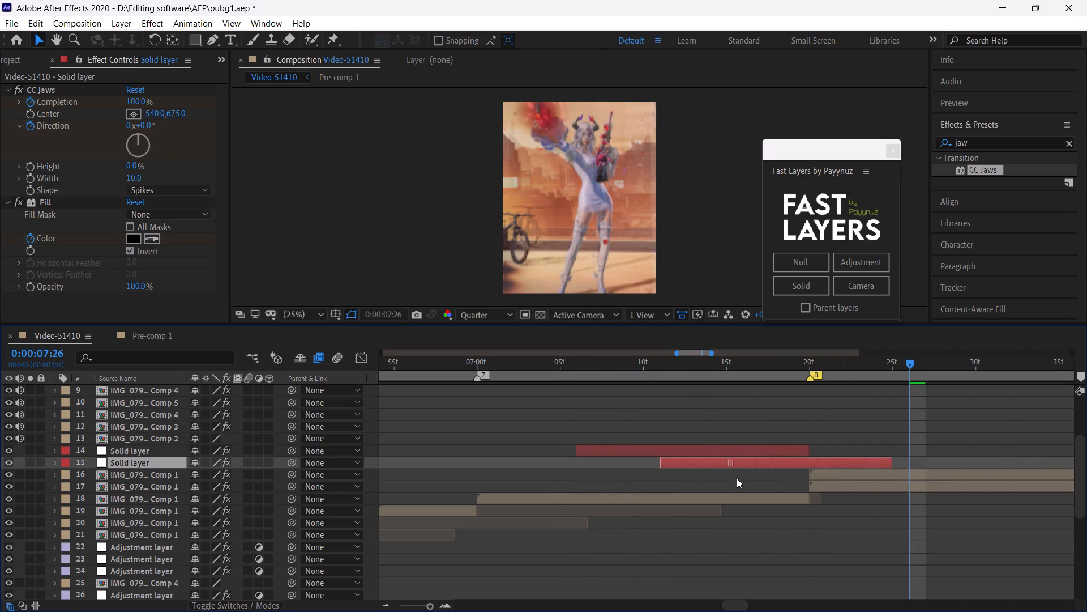
left_click_drag(737, 478, 729, 480)
Move CC Jaws solid layer 14 in time so it starts at marker 8, 0:00:07:20.
left_click_drag(755, 448, 997, 439)
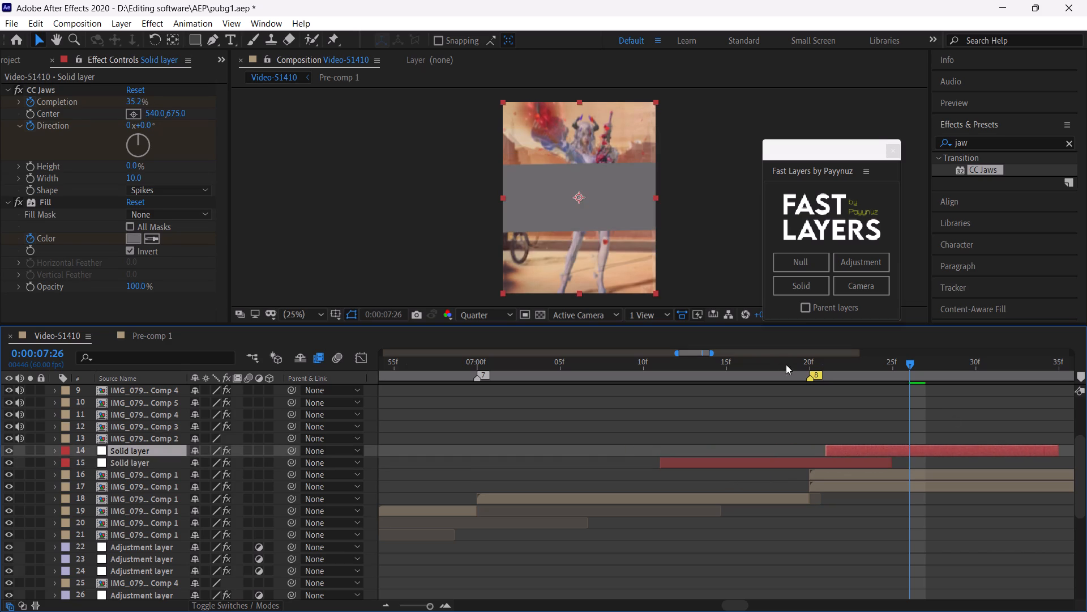
left_click_drag(778, 361, 815, 390)
left_click_drag(857, 449, 844, 452)
Examine solid layer 14's transition between 0:00:07:20 and 0:00:07:34, revealing its CC Jaws and Fill keyframes.
left_click_drag(812, 362, 906, 395)
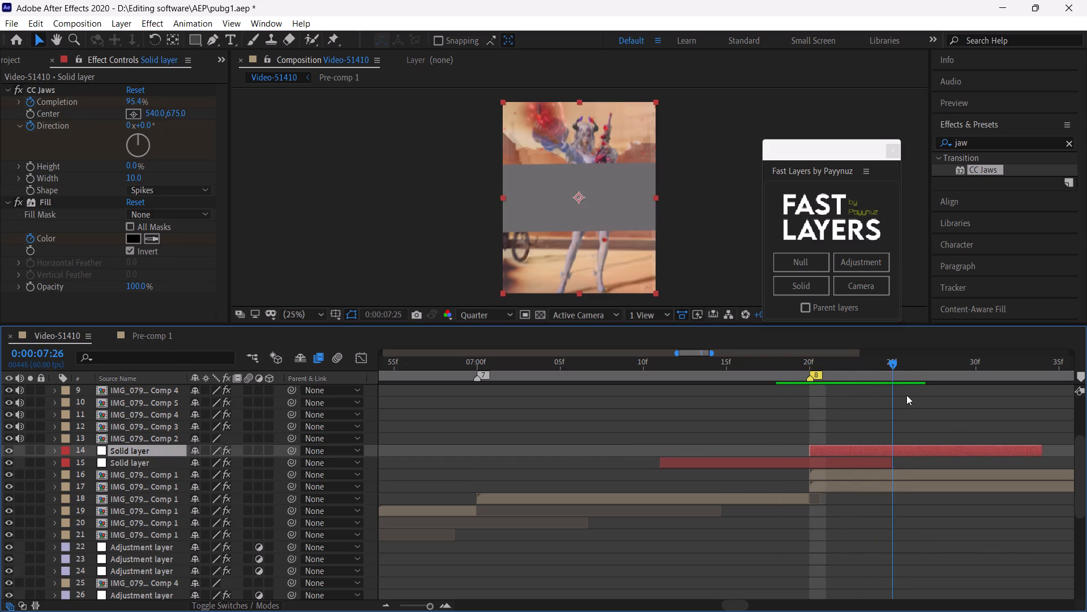
left_click_drag(906, 395, 1039, 402)
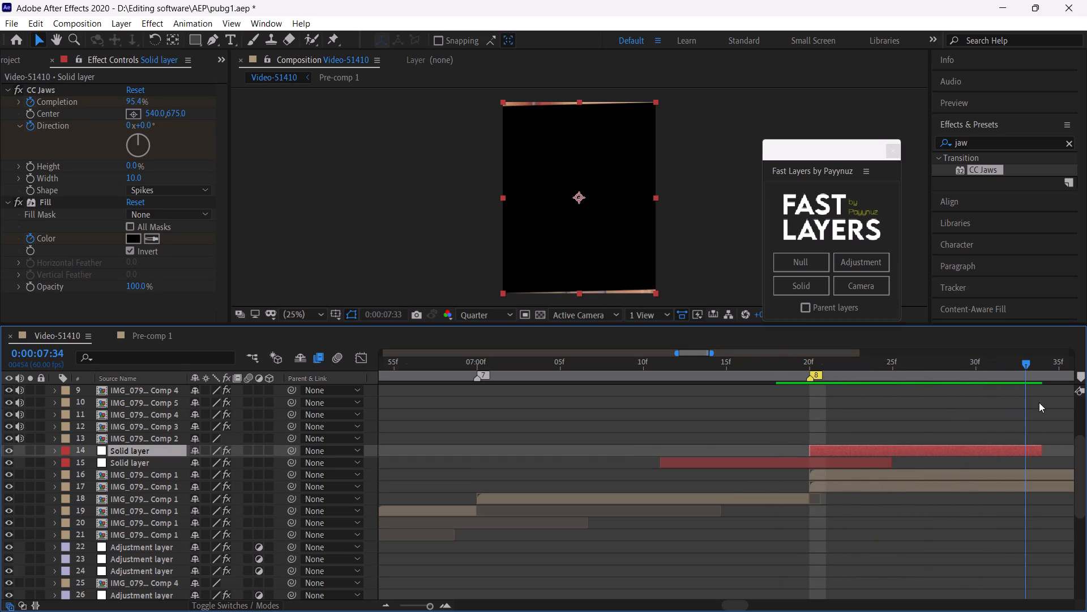
left_click_drag(1039, 402, 973, 423)
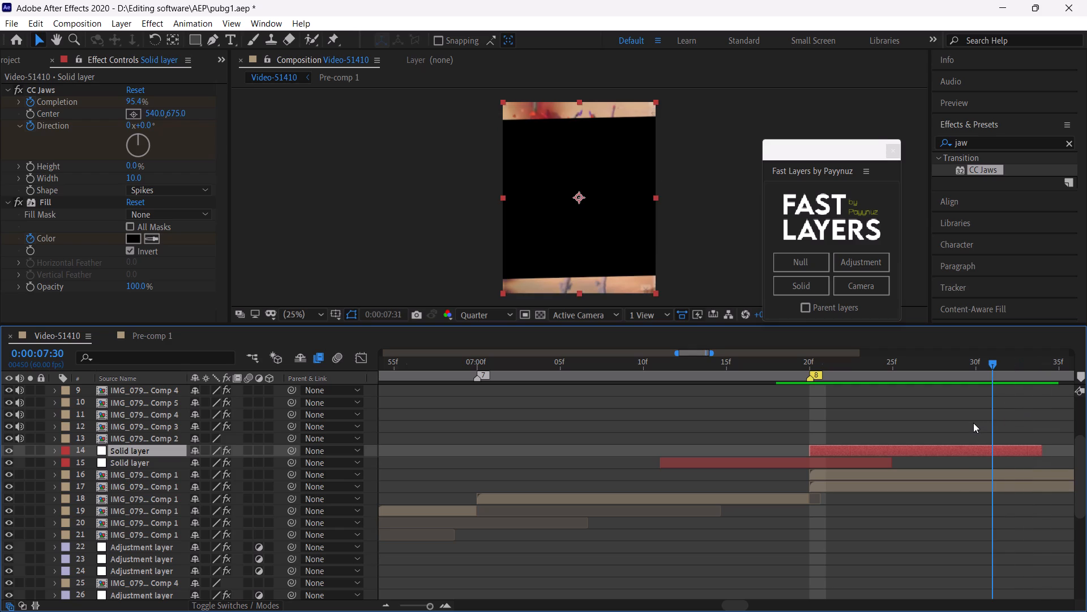
left_click_drag(973, 423, 909, 445)
key("u")
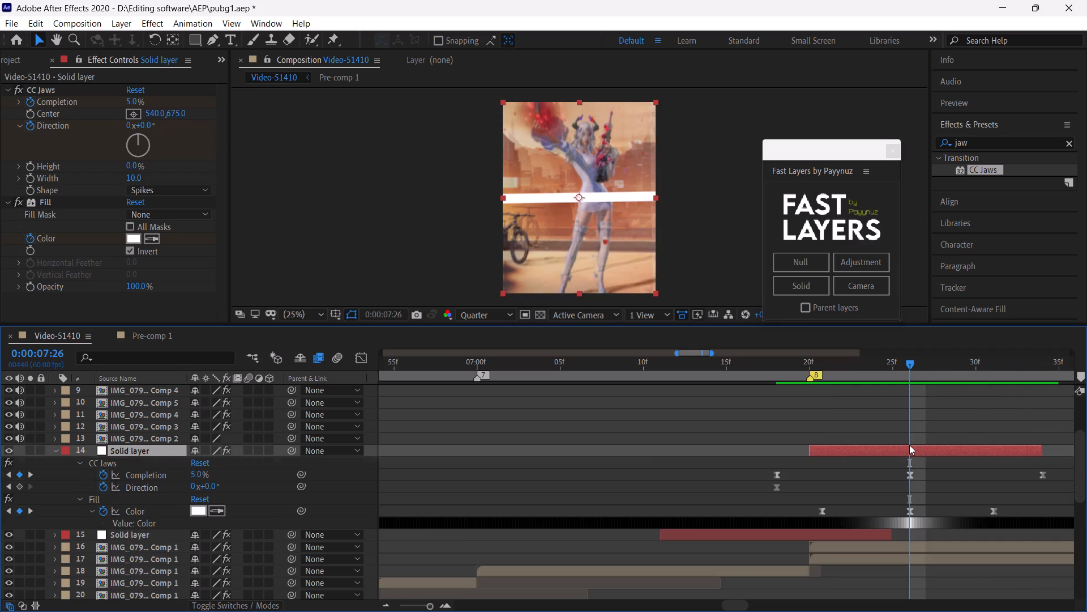
left_click_drag(909, 364, 929, 370)
left_click_drag(929, 370, 903, 384)
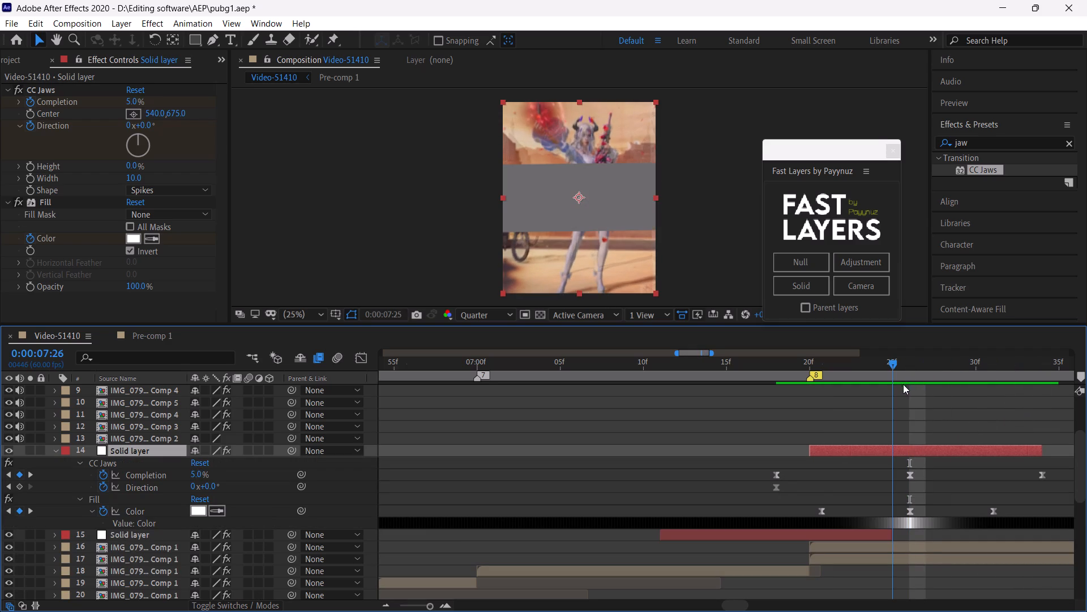
left_click_drag(903, 384, 862, 394)
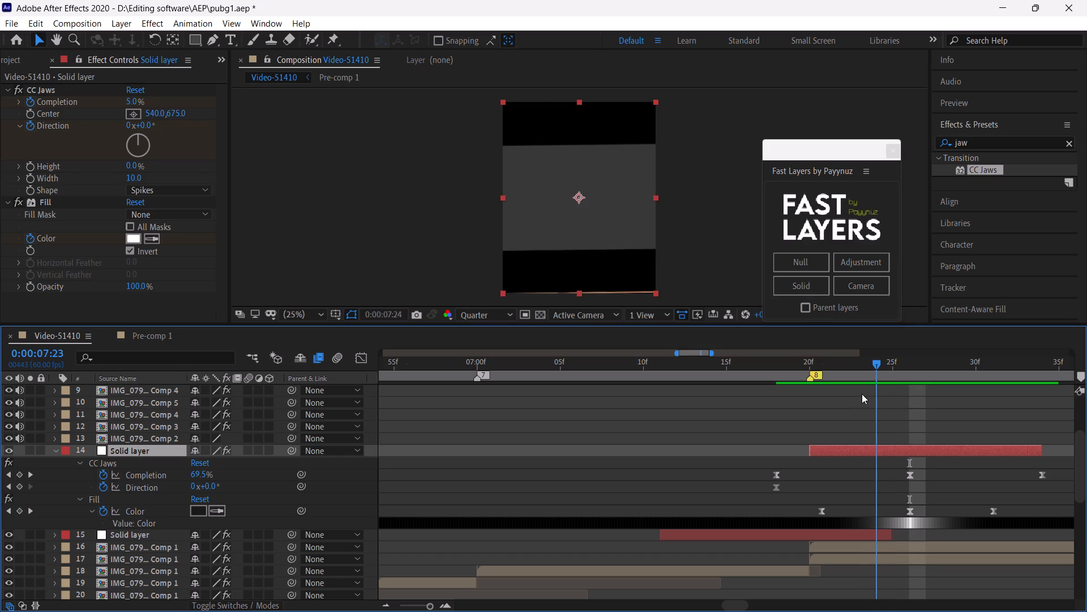
left_click_drag(862, 394, 904, 407)
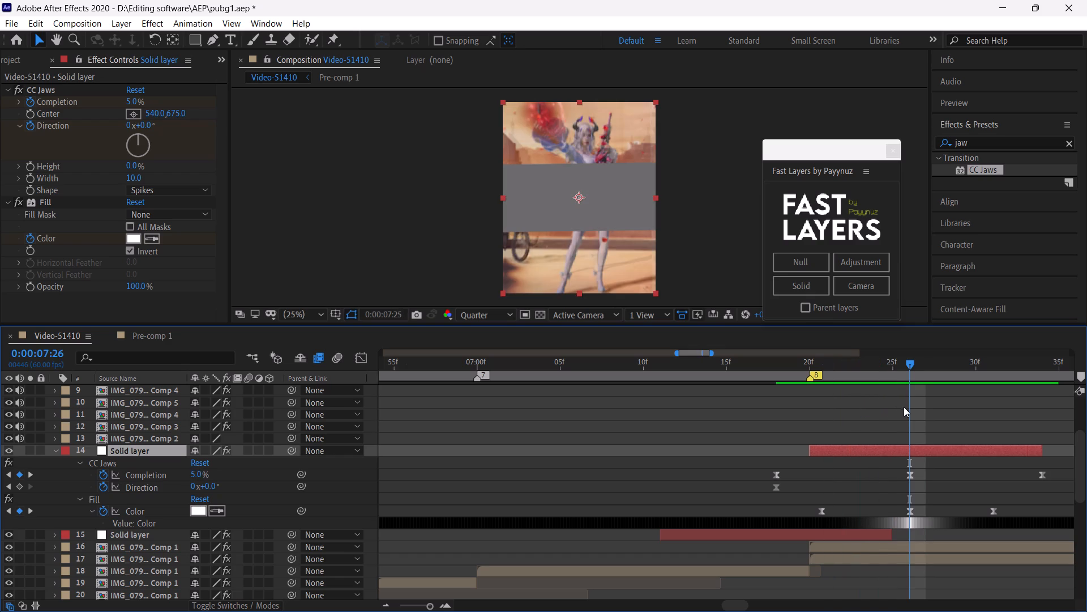
left_click_drag(904, 407, 913, 408)
left_click(934, 458)
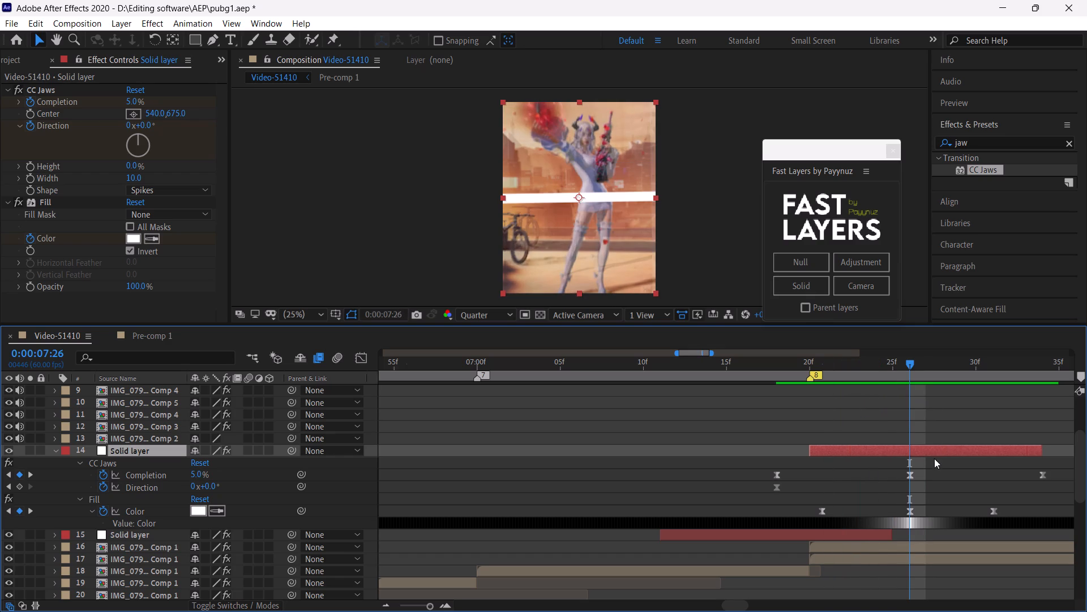
Split solid layer 14 at 0:00:07:26 and delete the portion after that point.
left_click(938, 450)
key("ctrl+shift+d")
key("BackSpace")
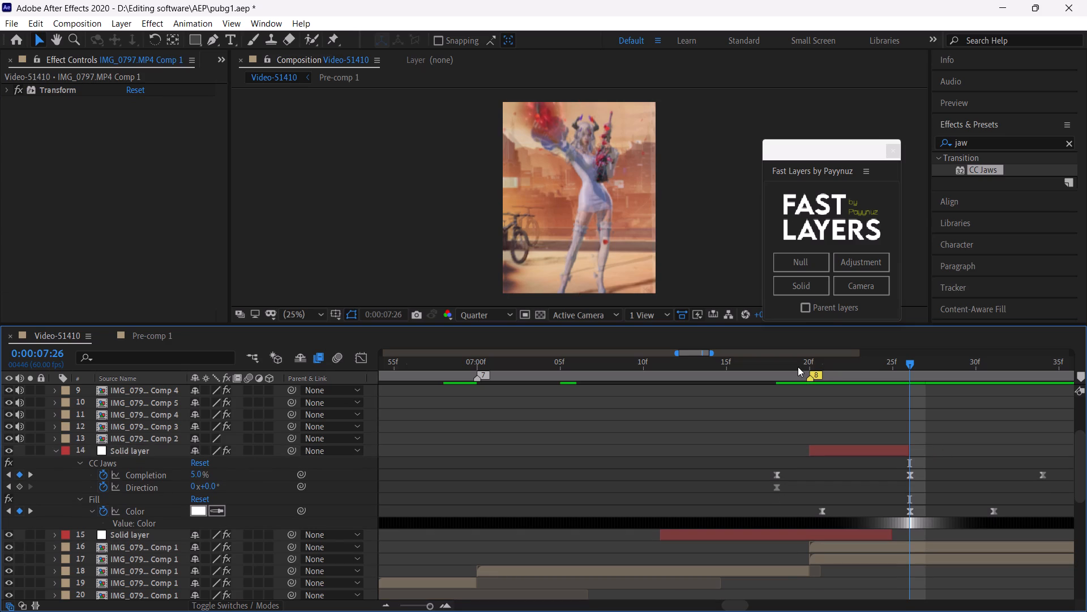
Preview the trimmed CC Jaws transition around marker 8, starting from 0:00:07:19 and 0:00:07:15.
left_click(798, 367)
key("space")
left_click(798, 367)
key("space")
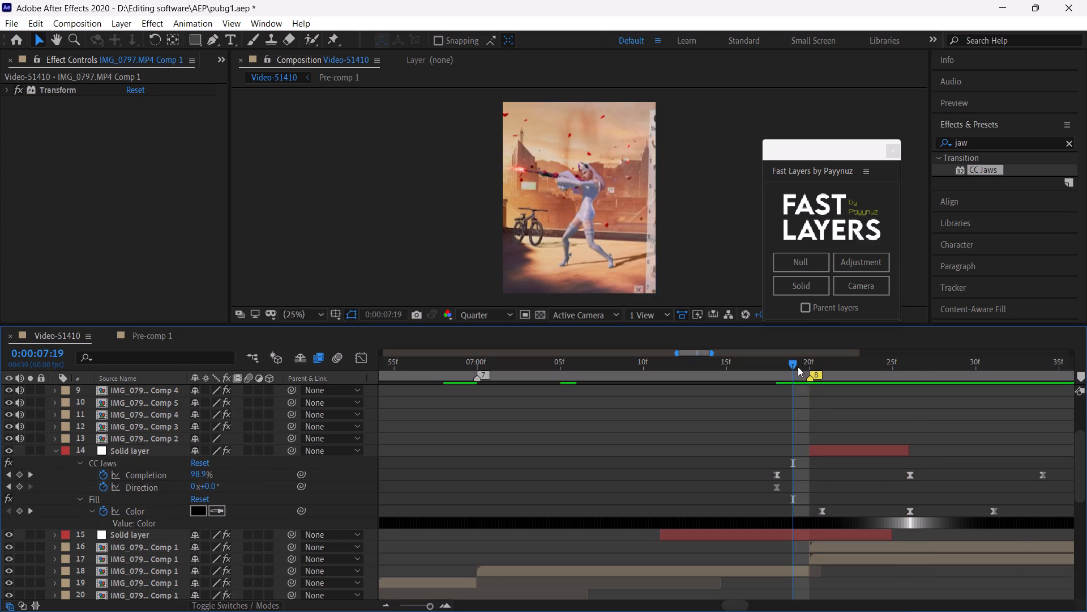
left_click(718, 368)
key("space")
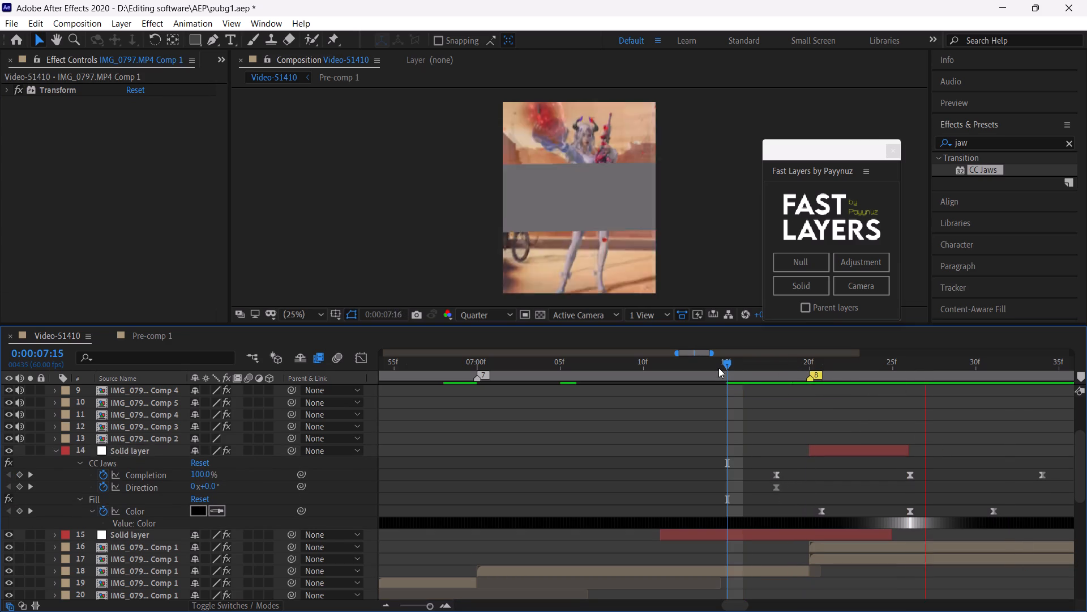
left_click_drag(718, 368, 783, 405)
Reveal solid layer 15's keyframes, split the layer at marker 8, 0:00:07:20, and delete the portion after it.
left_click(785, 534)
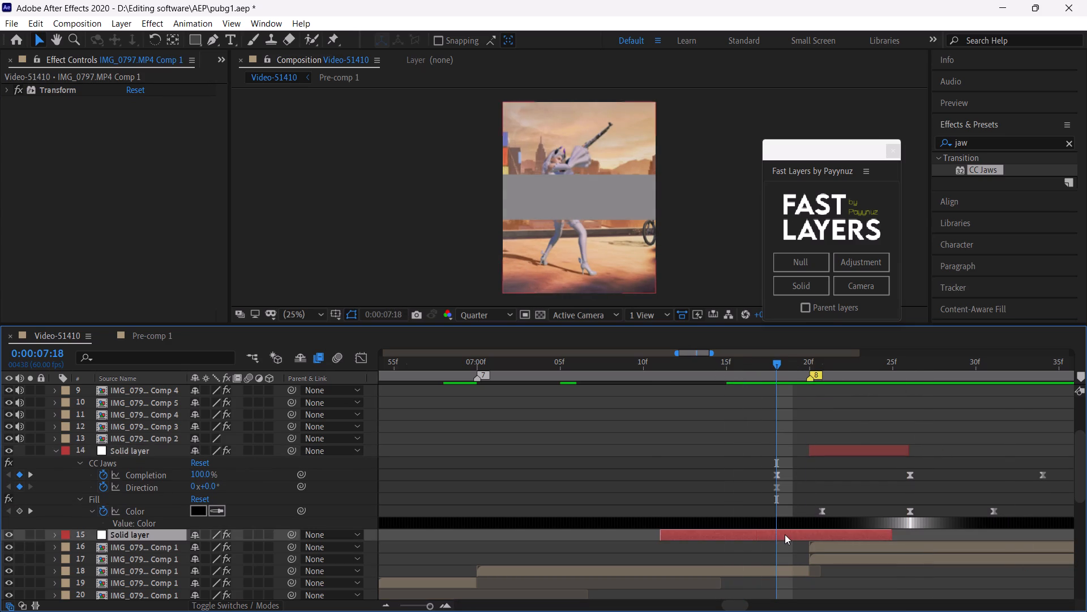
key("u")
scroll(818, 466, "down", 2)
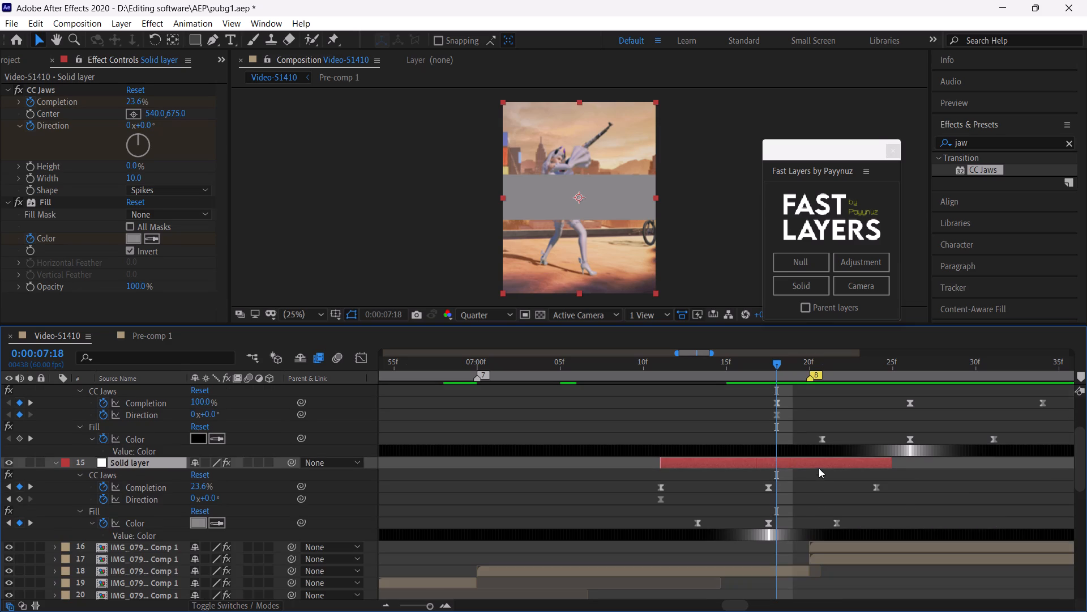
left_click_drag(776, 363, 750, 414)
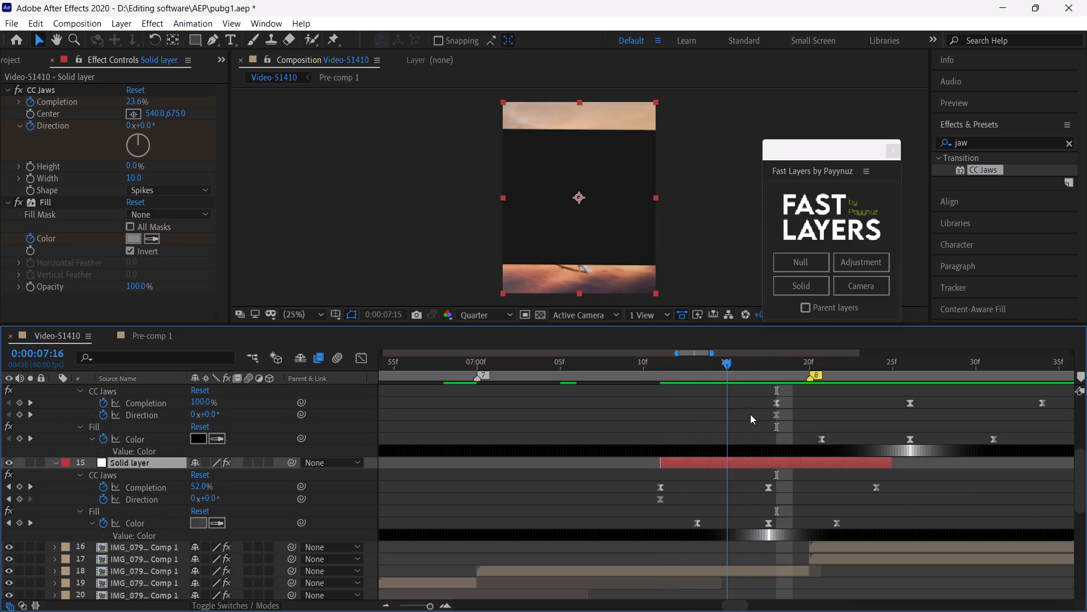
left_click_drag(750, 414, 748, 430)
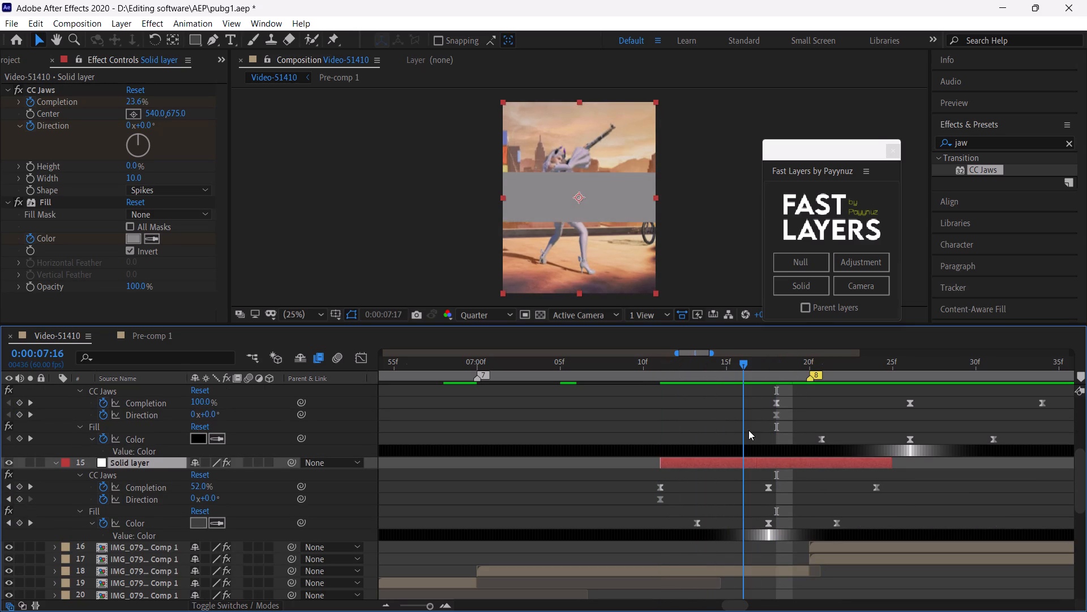
left_click_drag(748, 430, 797, 452)
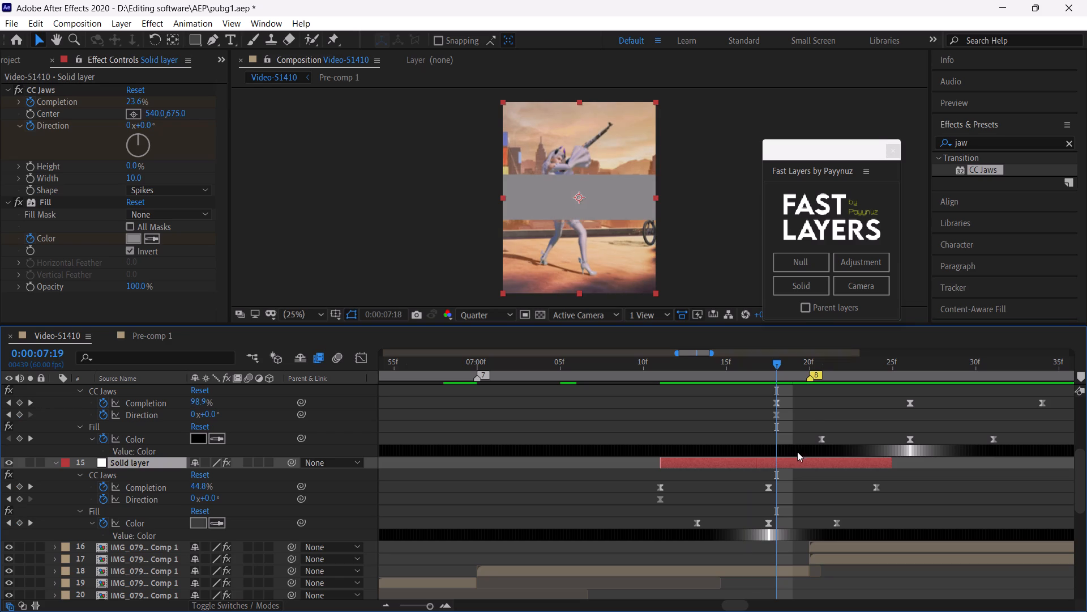
left_click_drag(797, 452, 808, 455)
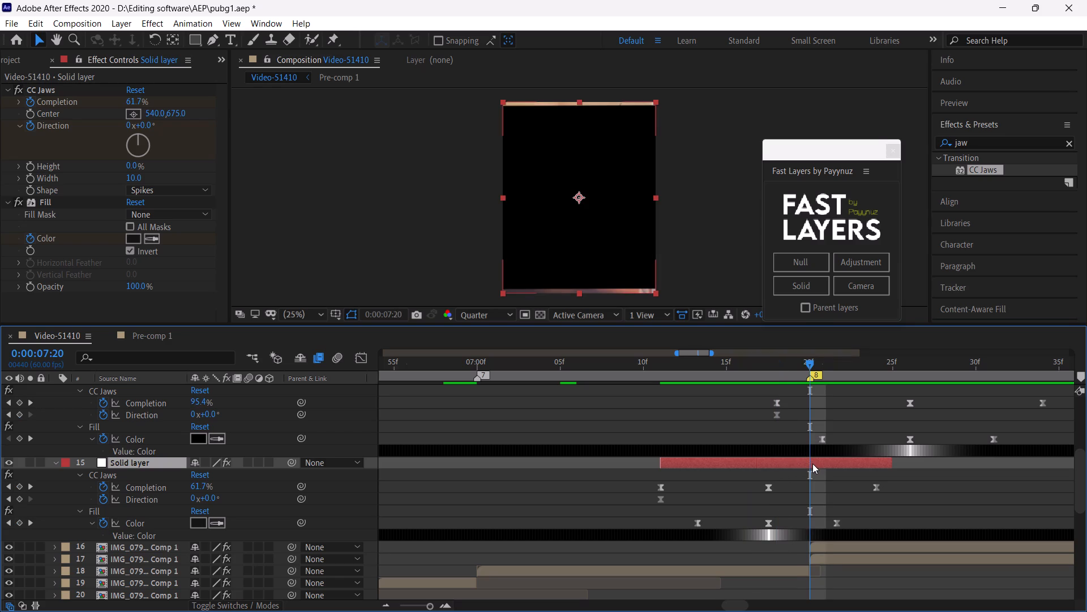
key("ctrl+shift+d")
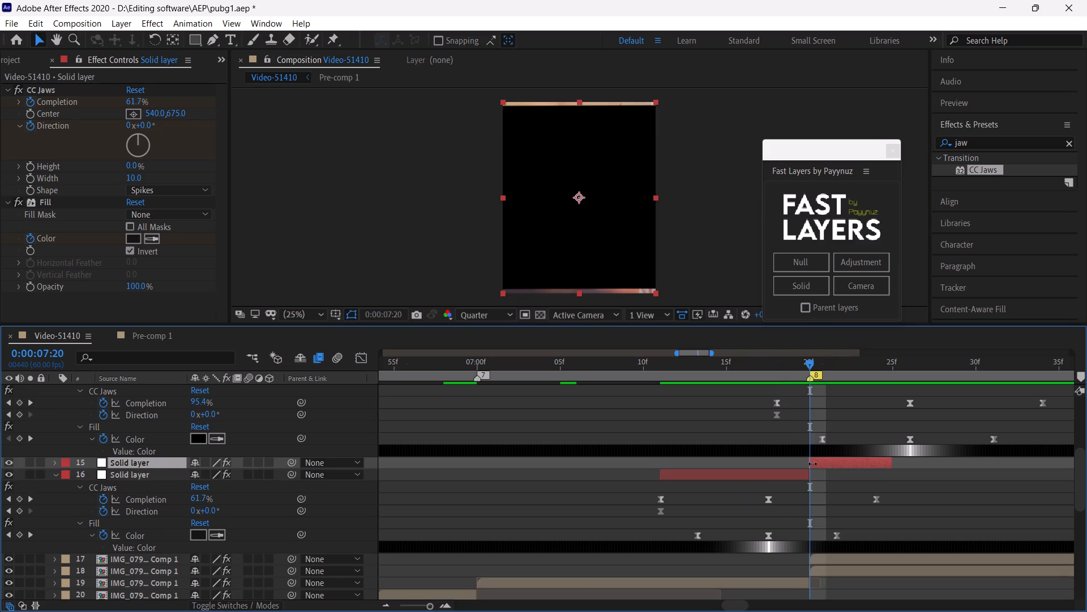
key("BackSpace")
Preview both trimmed transitions from 0:00:07:11.
key("space")
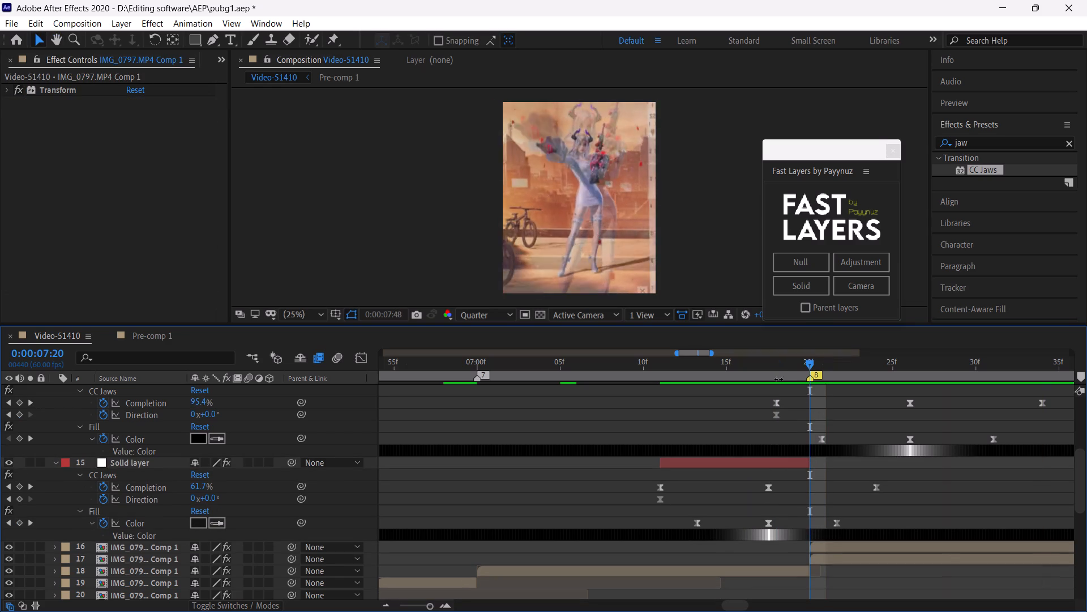
left_click(653, 365)
key("space")
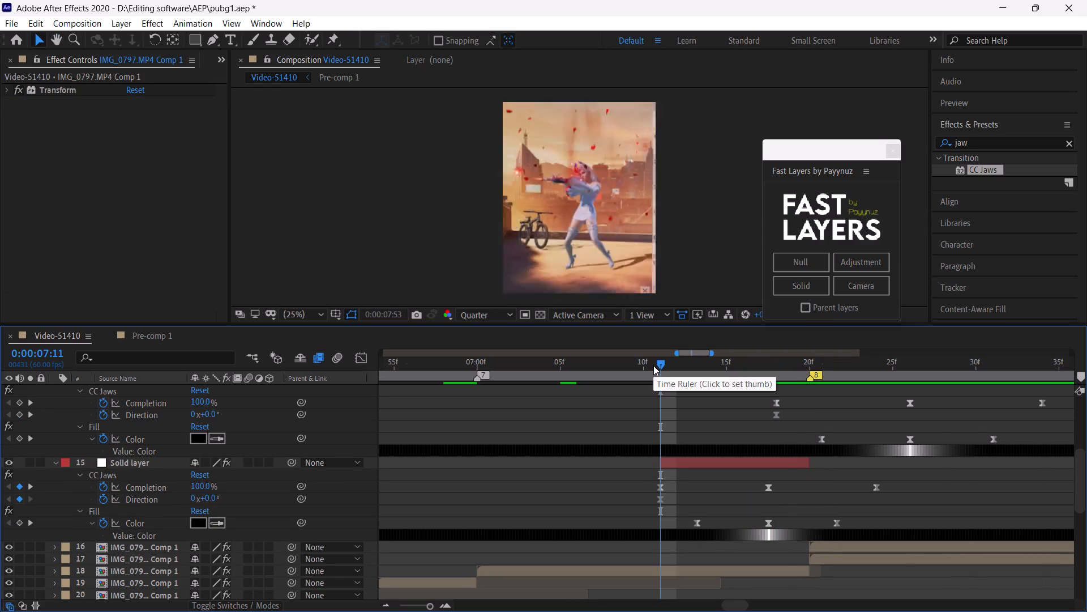
left_click(653, 365)
key("space")
Save the project.
key("ctrl+s")
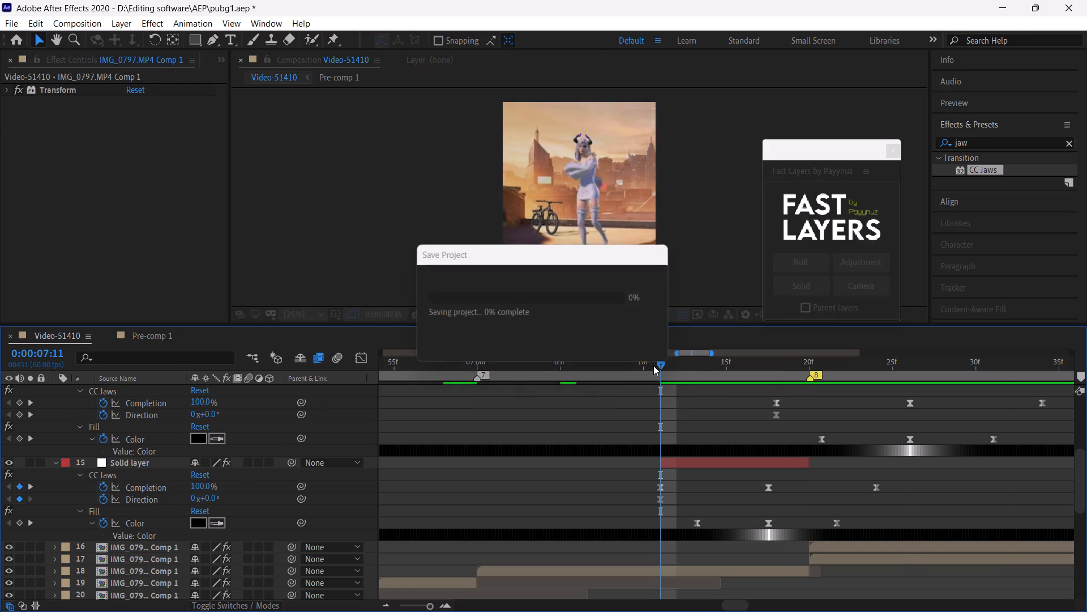
Preview the edit from just before marker 1, about 0:00:05:08, through the transitions at marker 8.
left_click(772, 364)
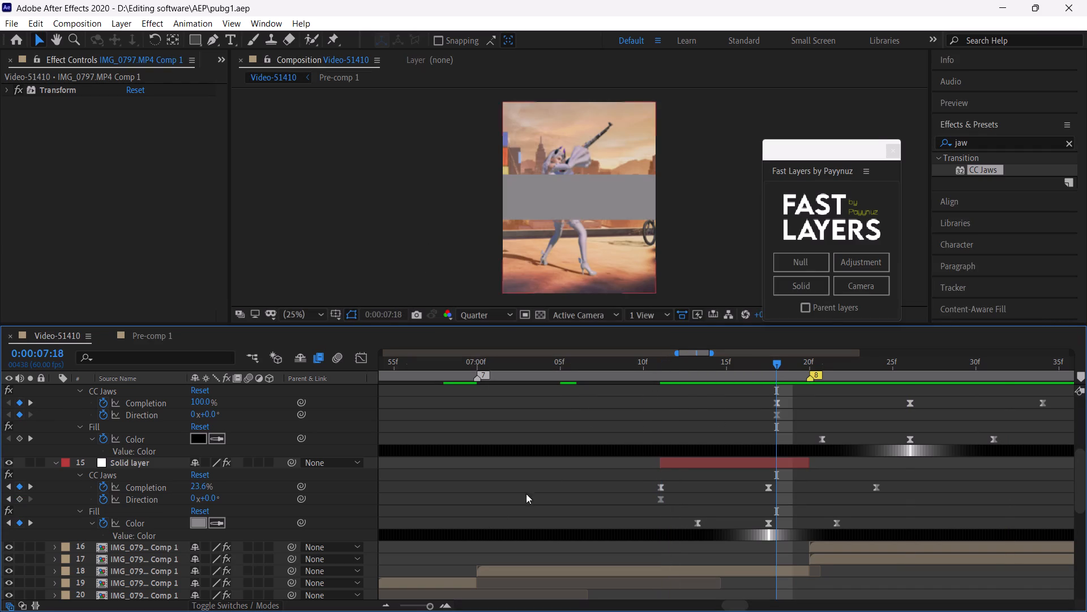
left_click_drag(426, 603, 409, 603)
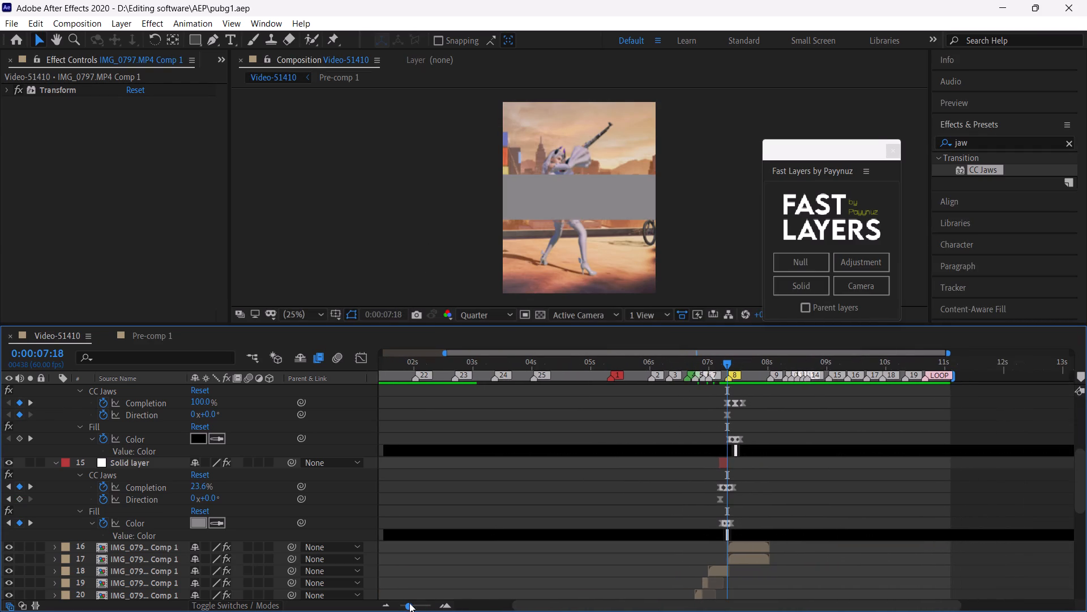
left_click_drag(409, 603, 409, 603)
left_click(611, 360)
key("space")
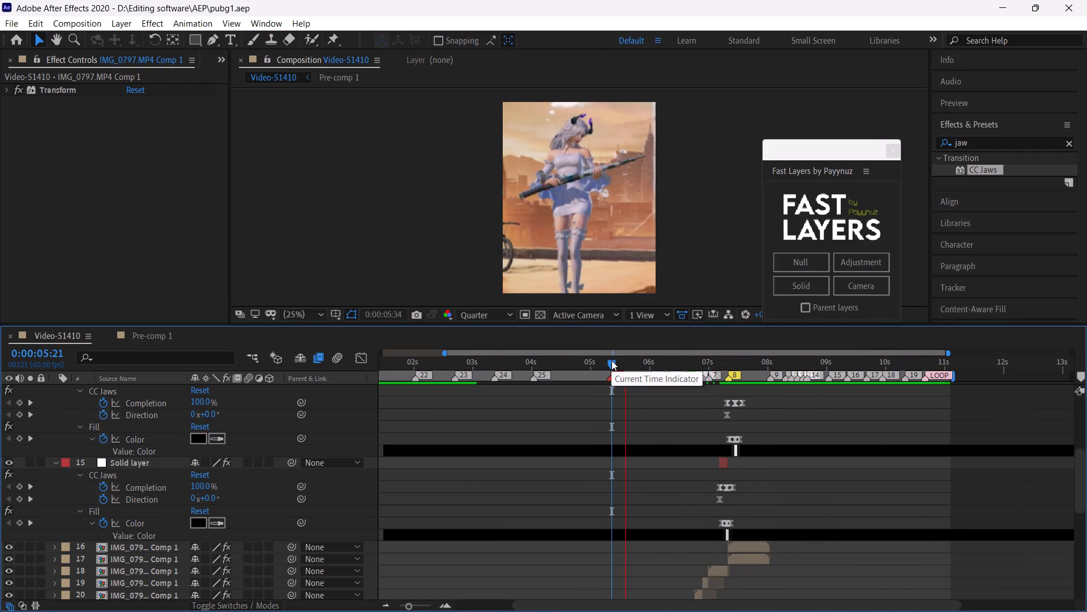
left_click(598, 360)
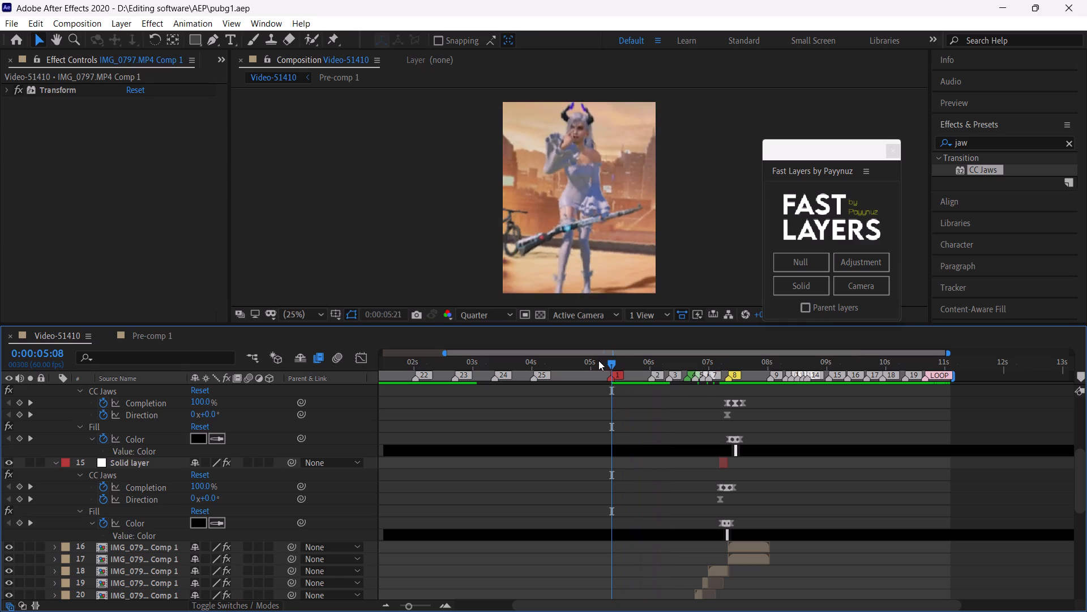
key("space")
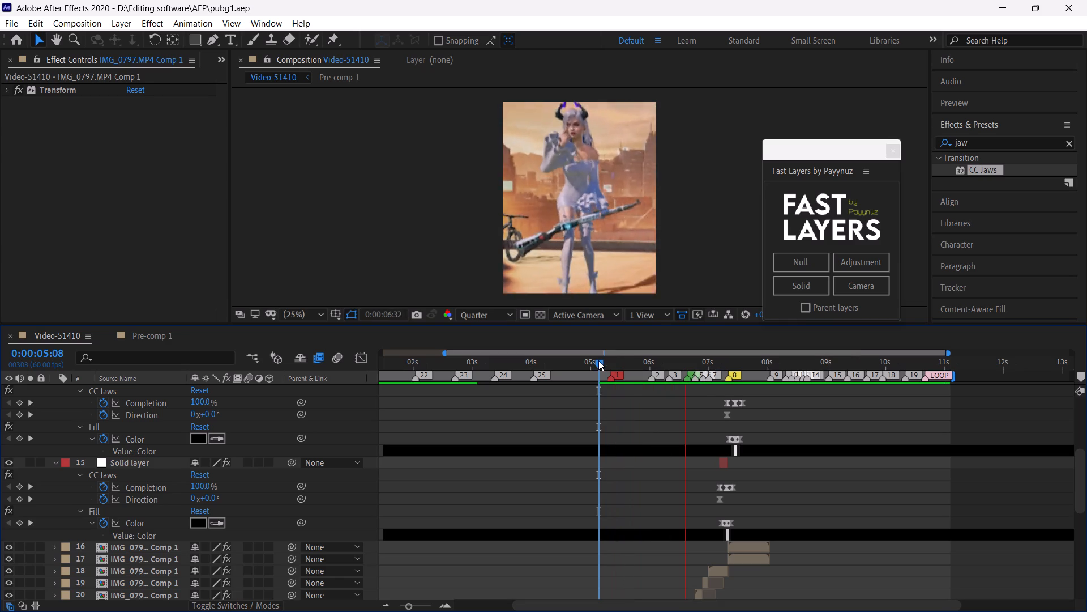
left_click(598, 360)
key("space")
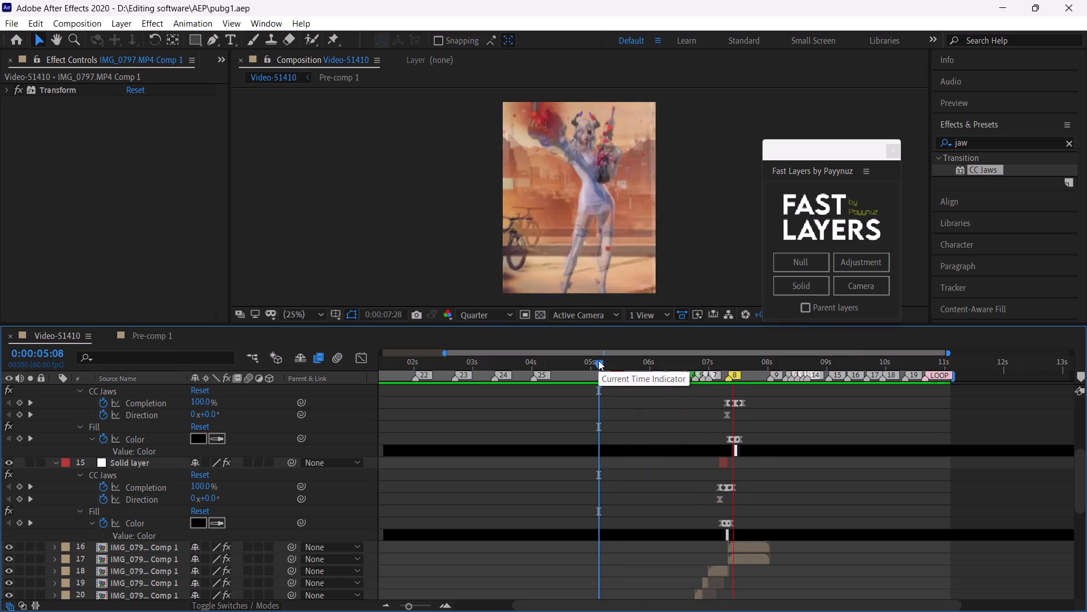
left_click(598, 360)
key("space")
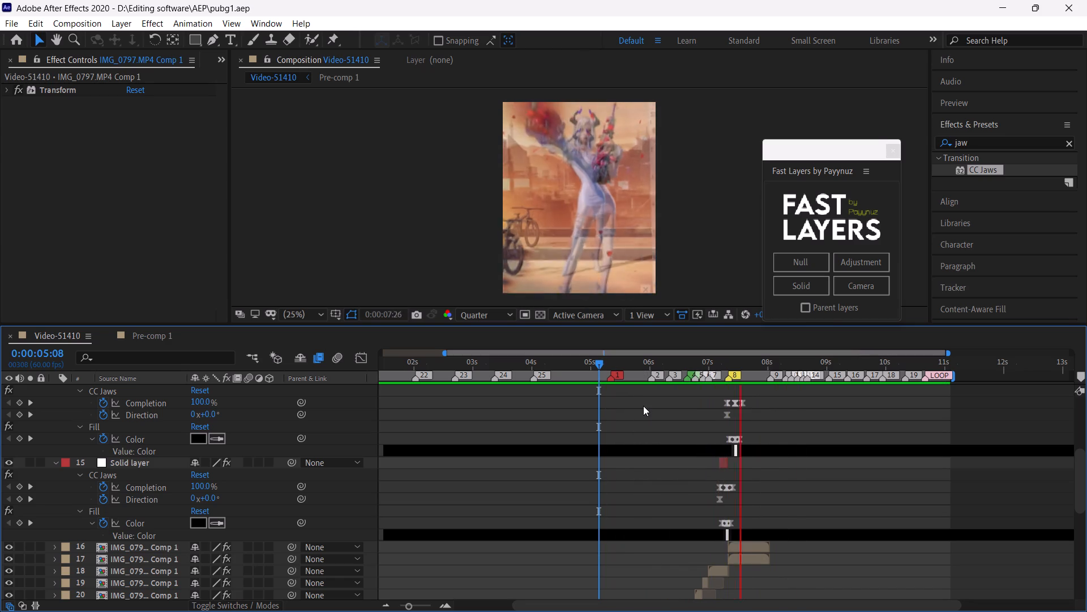
Preview the section from 0:00:07:14 onward and review the footage from 0:00:08:03 to about 0:00:09:07, near marker 15.
left_click(722, 360)
key("space")
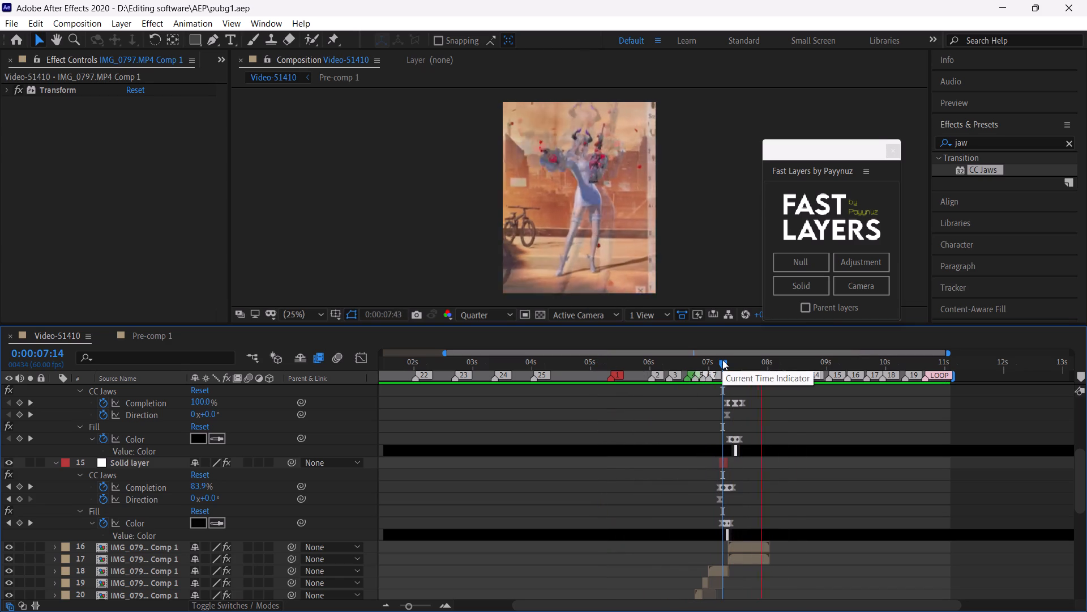
left_click(722, 360)
key("space")
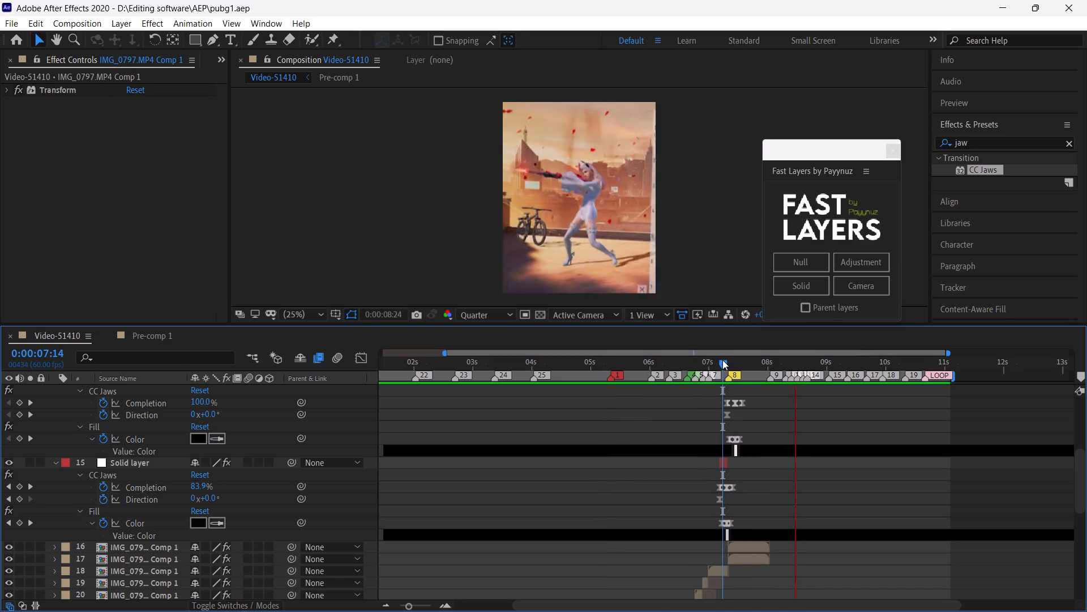
left_click(722, 360)
key("space")
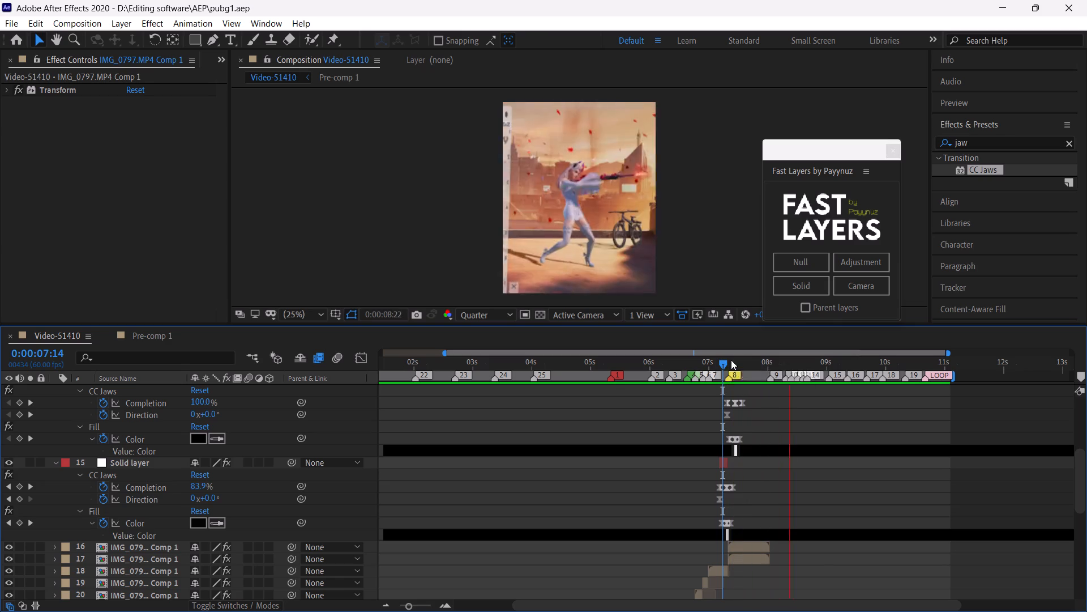
left_click_drag(750, 362, 750, 363)
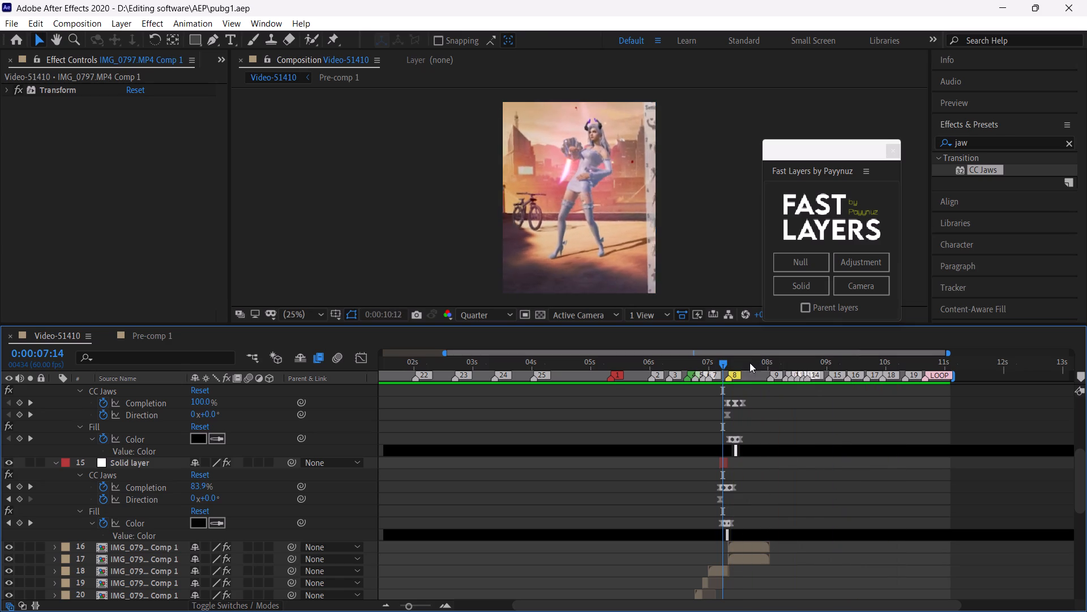
left_click_drag(750, 363, 771, 380)
key("space")
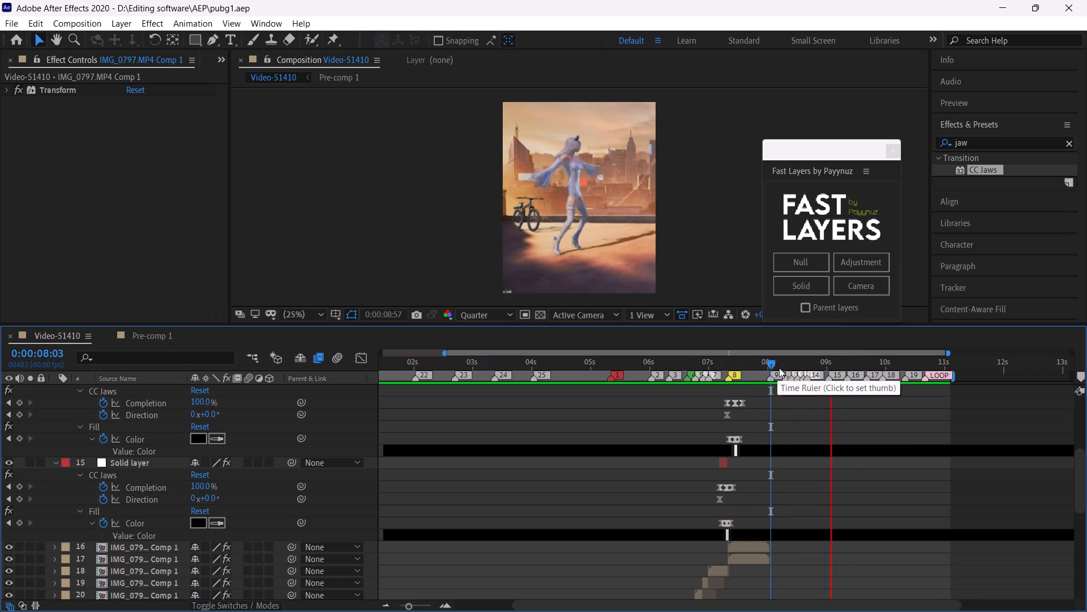
left_click_drag(818, 364, 837, 388)
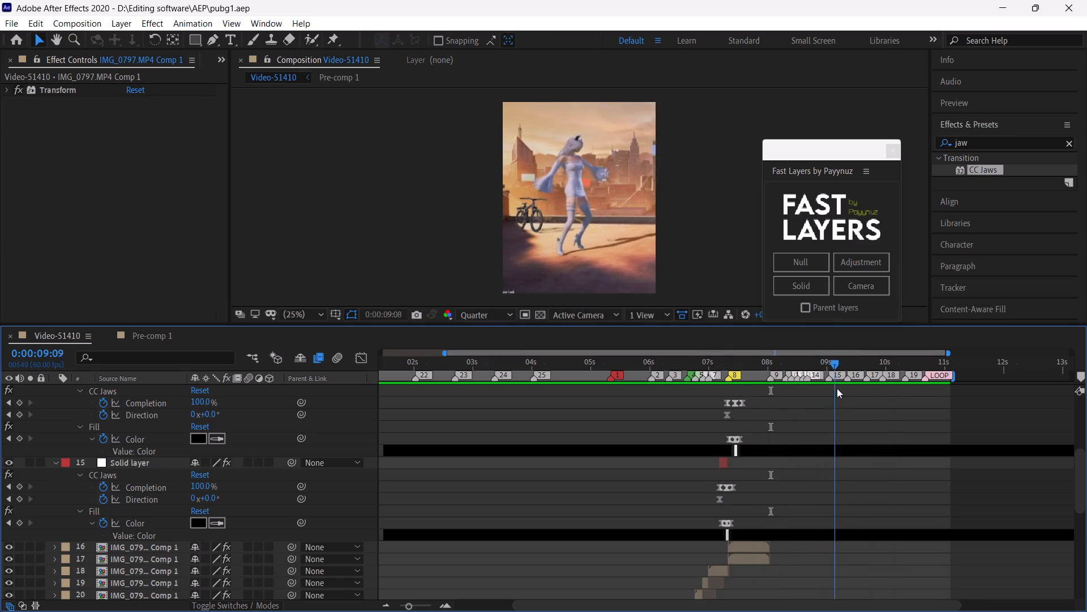
left_click_drag(837, 388, 833, 398)
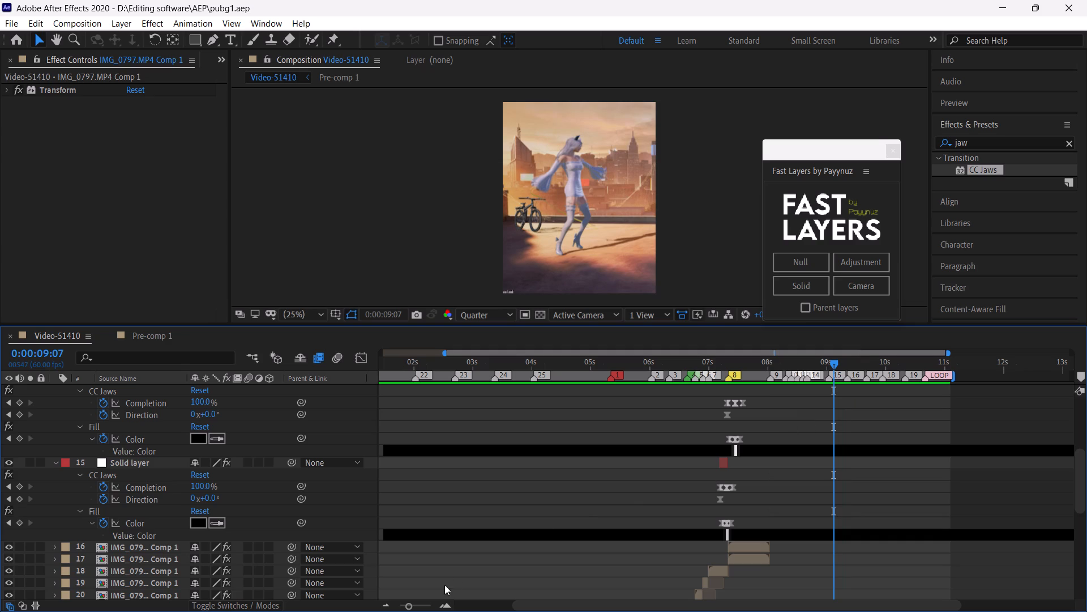
Add an adjustment layer above the IMG_0778 clip at marker 16 and move it earlier to start at marker 15, 0:00:09:02.
left_click_drag(420, 604, 429, 609)
left_click_drag(671, 363, 790, 409)
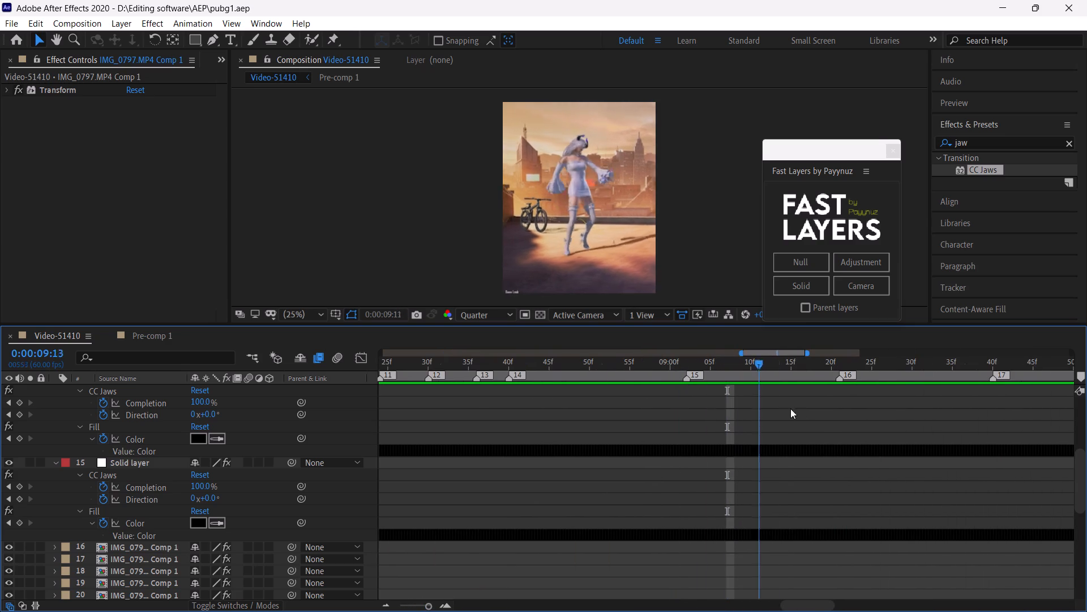
left_click_drag(790, 409, 681, 432)
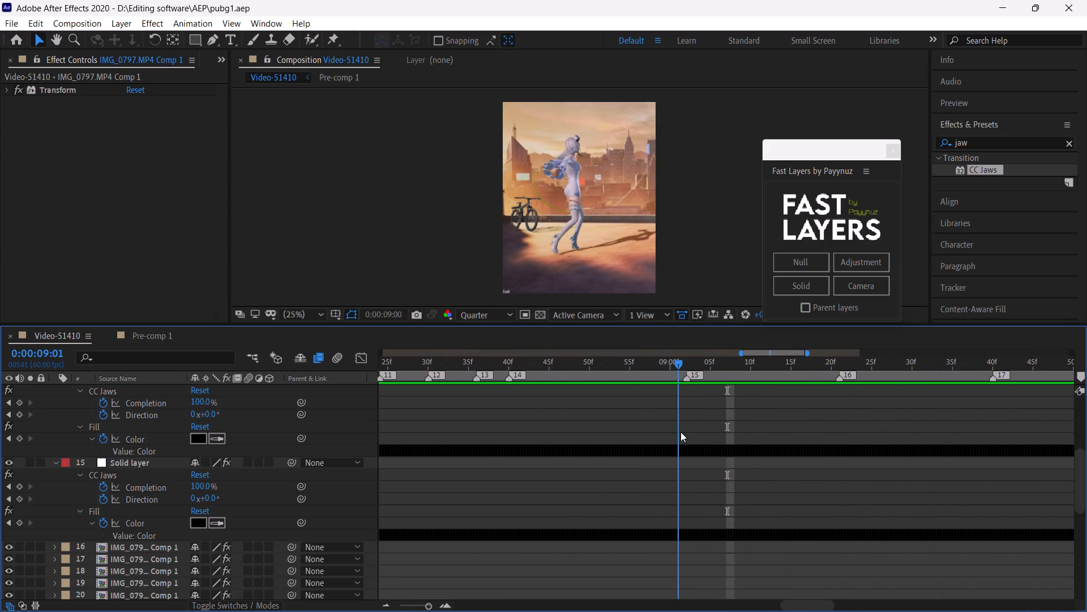
left_click_drag(681, 432, 688, 435)
scroll(808, 452, "up", 1)
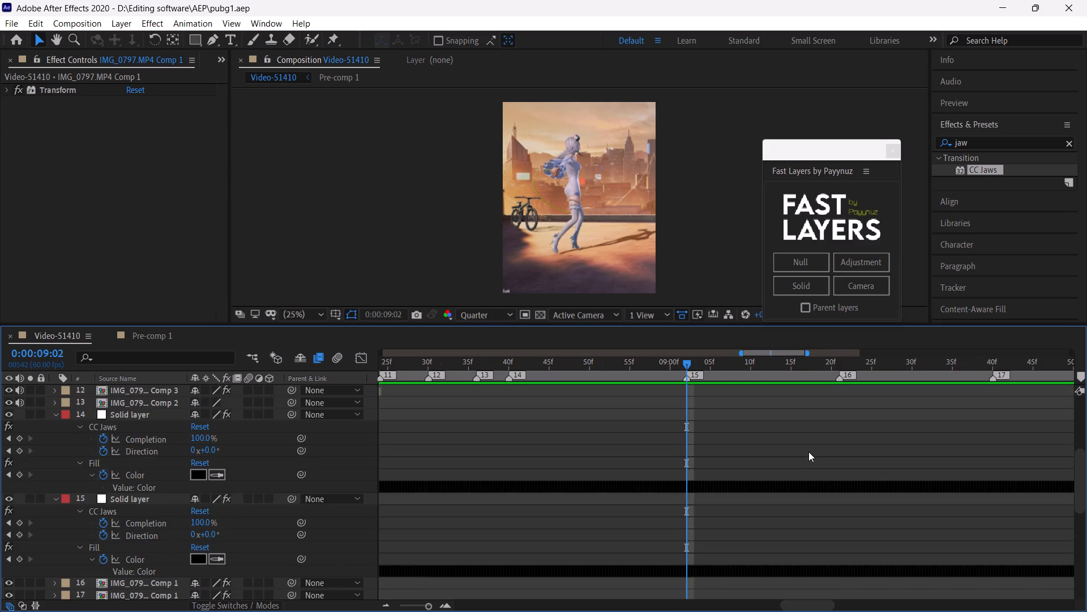
scroll(808, 452, "up", 5)
scroll(808, 452, "down", 1)
scroll(808, 452, "up", 2)
left_click(800, 462)
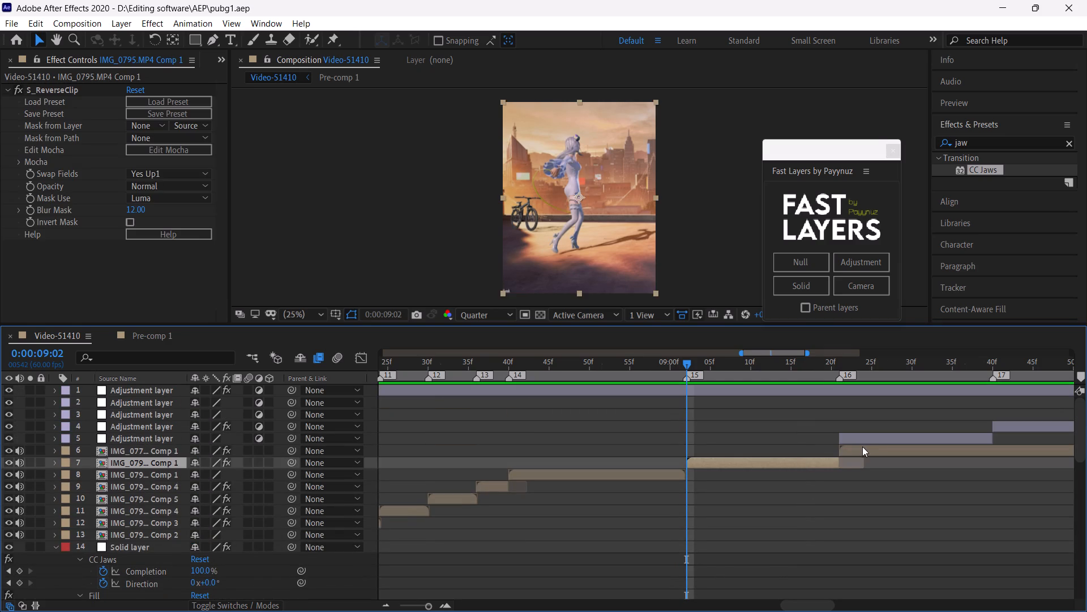
left_click(865, 447)
left_click(871, 263)
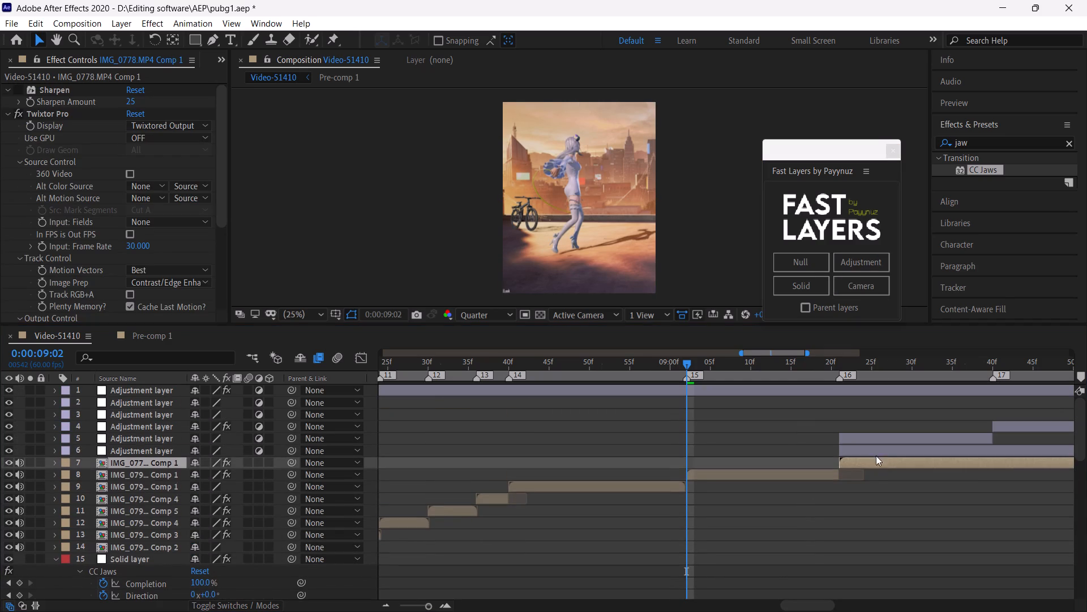
left_click_drag(880, 448, 728, 471)
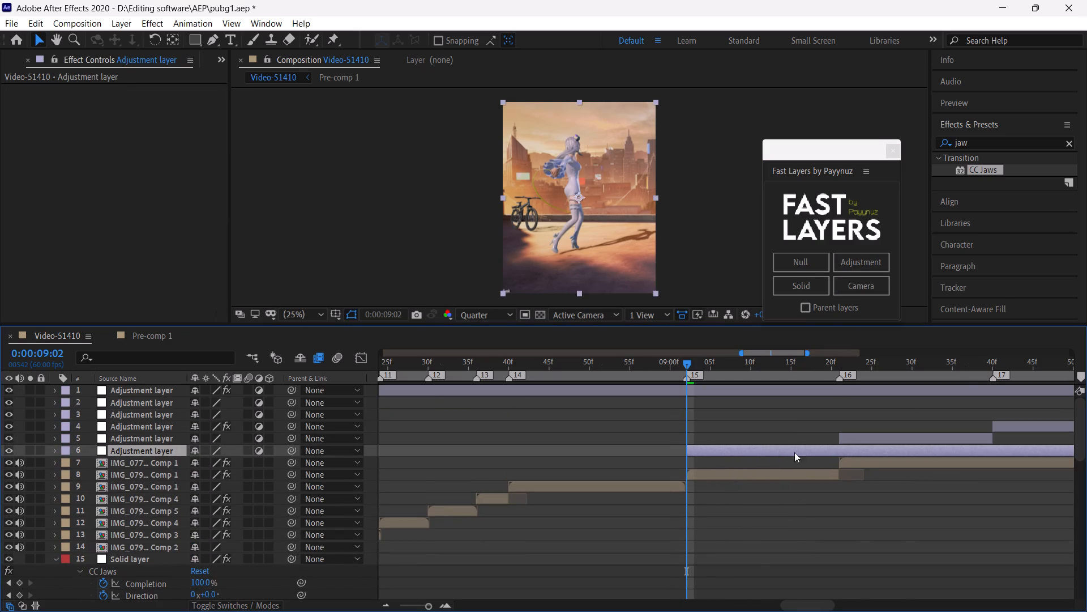
Move the selected adjustment layer earlier so it starts at marker 14, 0:00:08:40.
left_click_drag(965, 368, 958, 405)
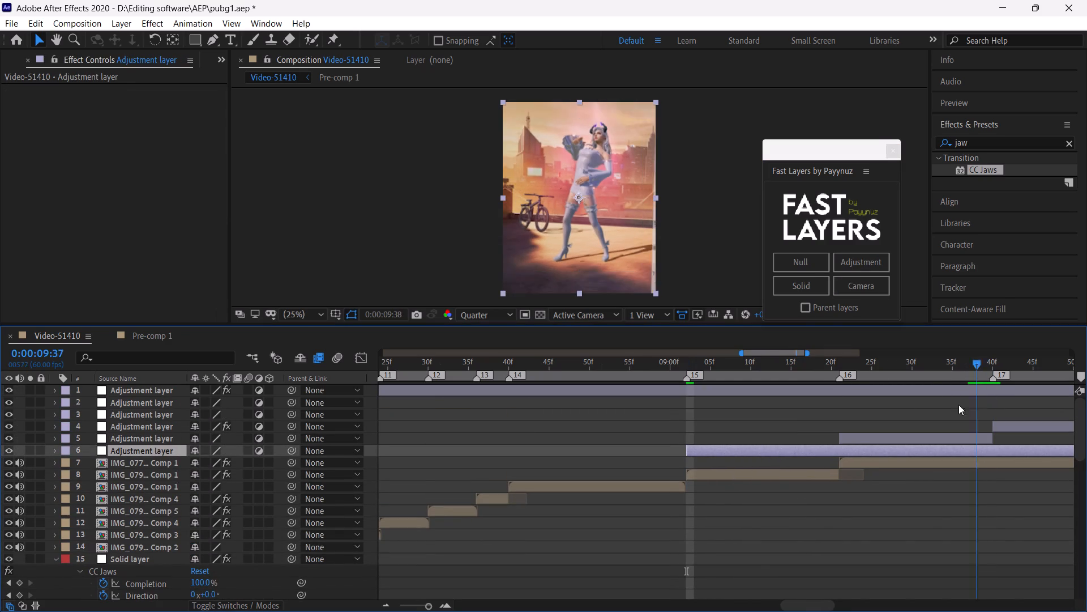
left_click_drag(958, 405, 821, 453)
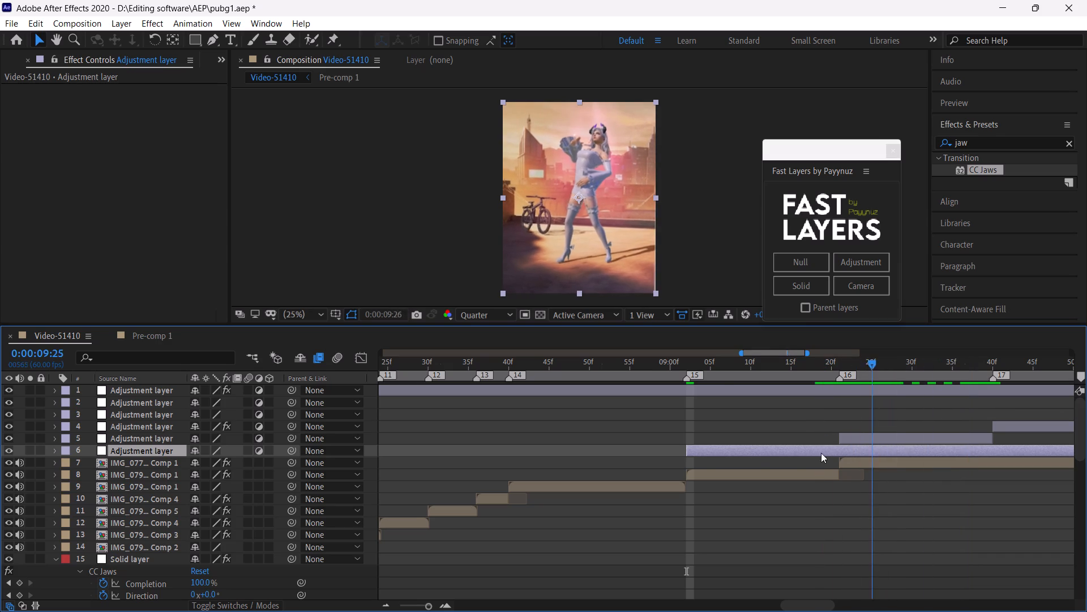
left_click_drag(821, 453, 507, 461)
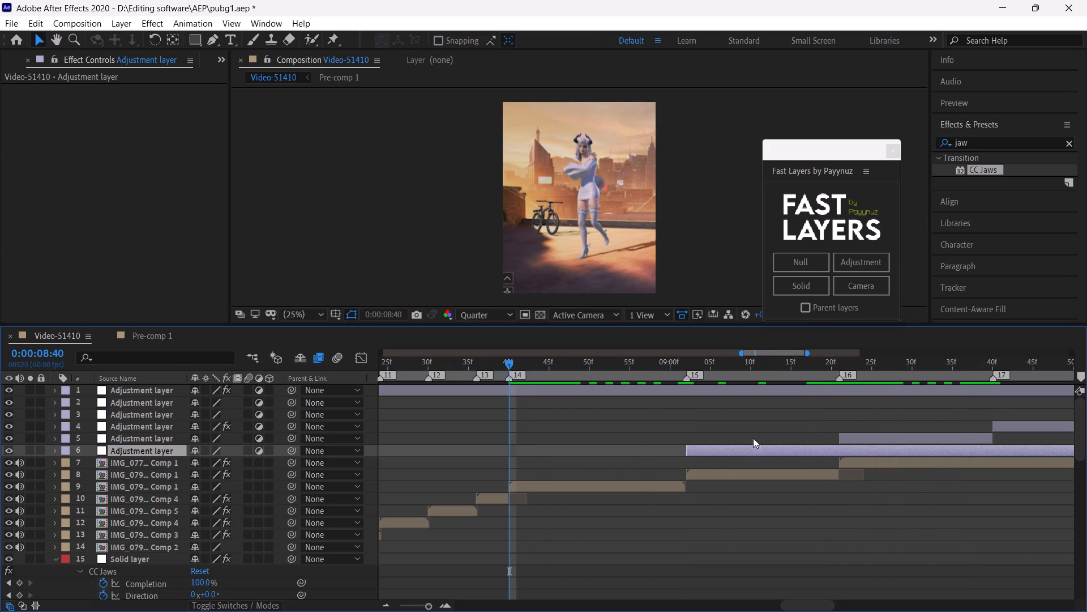
left_click_drag(764, 450, 588, 464)
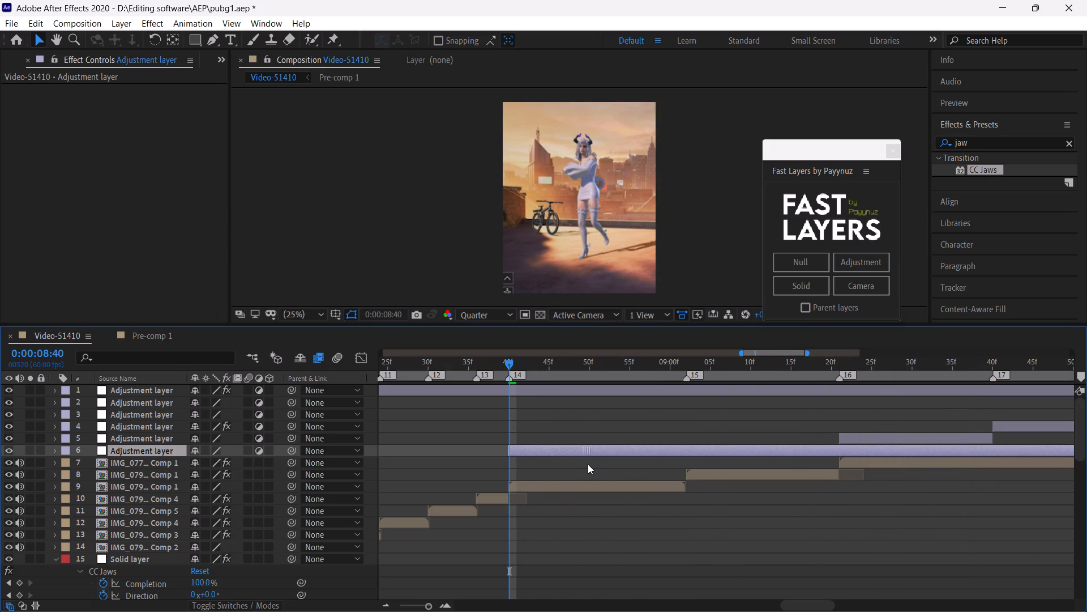
left_click_drag(588, 464, 584, 465)
Split the adjustment layer at marker 16, 0:00:09:21, and delete the part after it.
left_click_drag(813, 368, 841, 391)
key("ctrl+shift+d")
key("BackSpace")
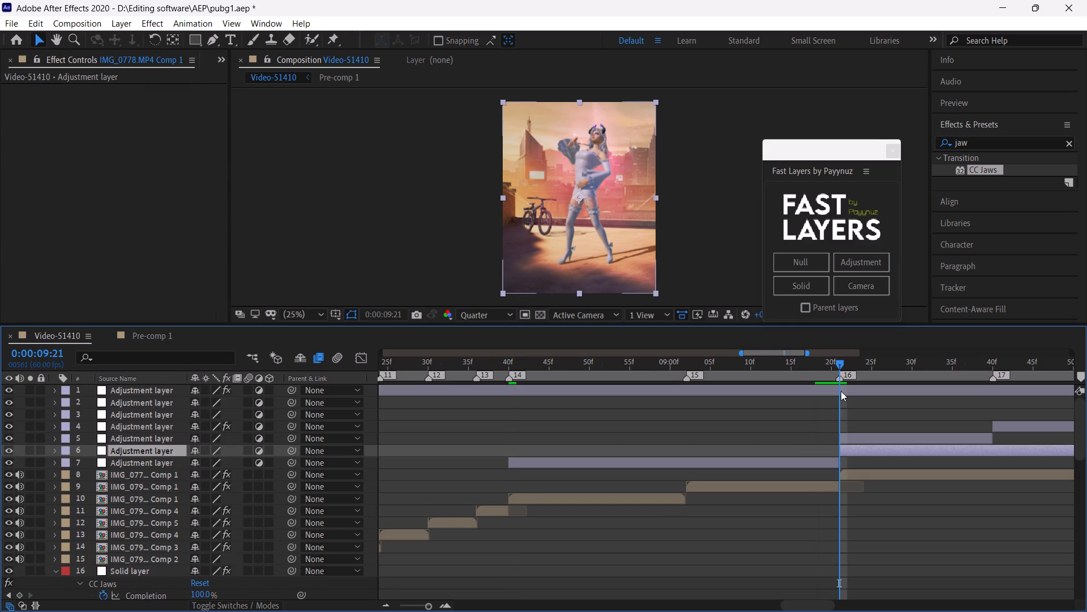
Search the effects for "blurmo" and apply S_BlurMoCurves to the adjustment layer spanning markers 14 to 16.
left_click(669, 445)
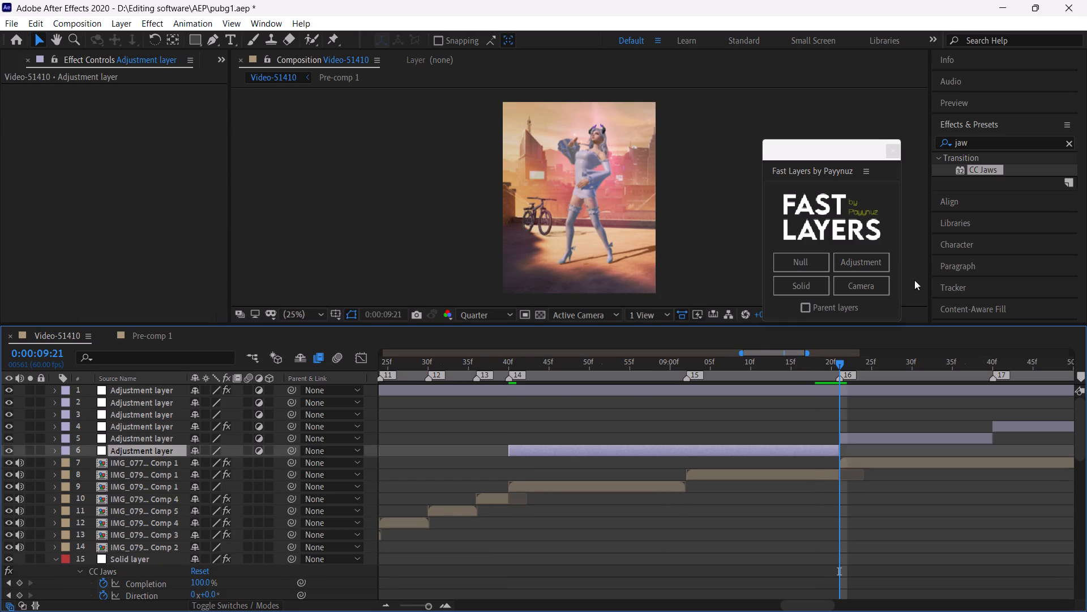
left_click_drag(972, 143, 936, 142)
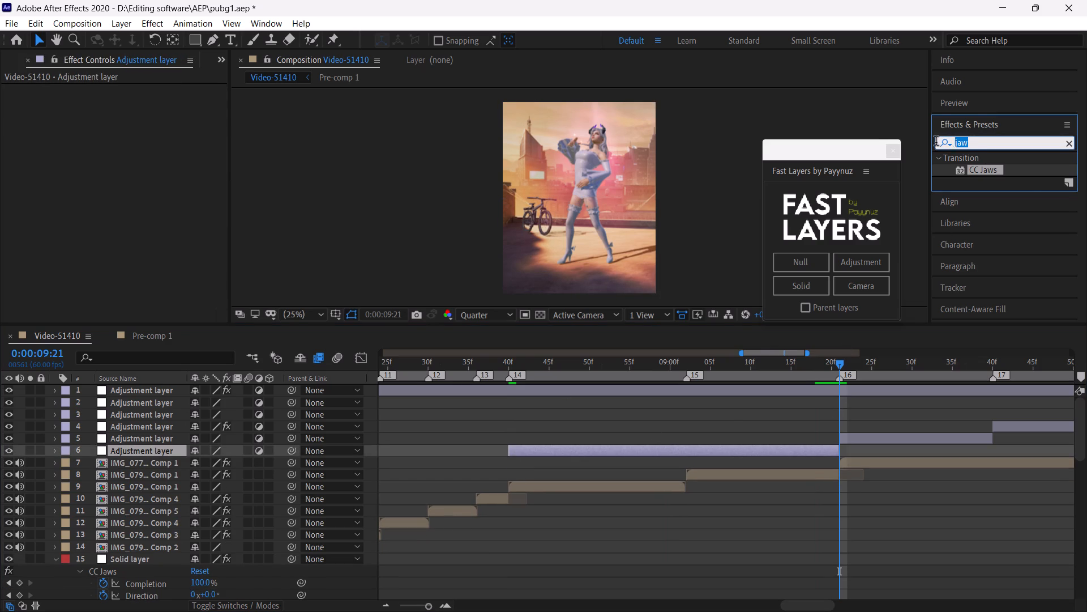
type("blur")
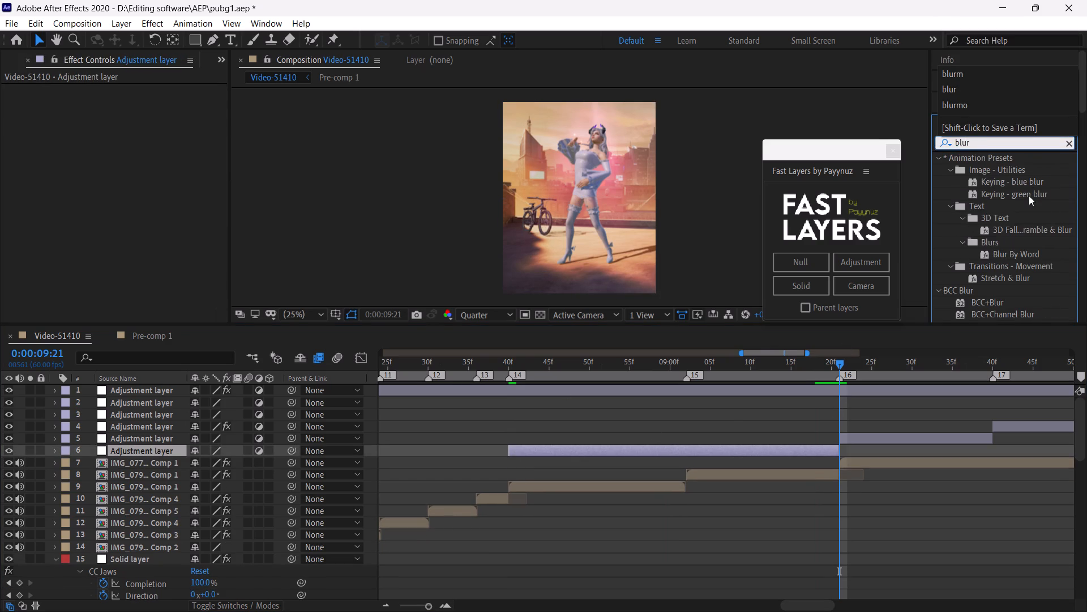
type("mo")
left_click_drag(1001, 169, 767, 350)
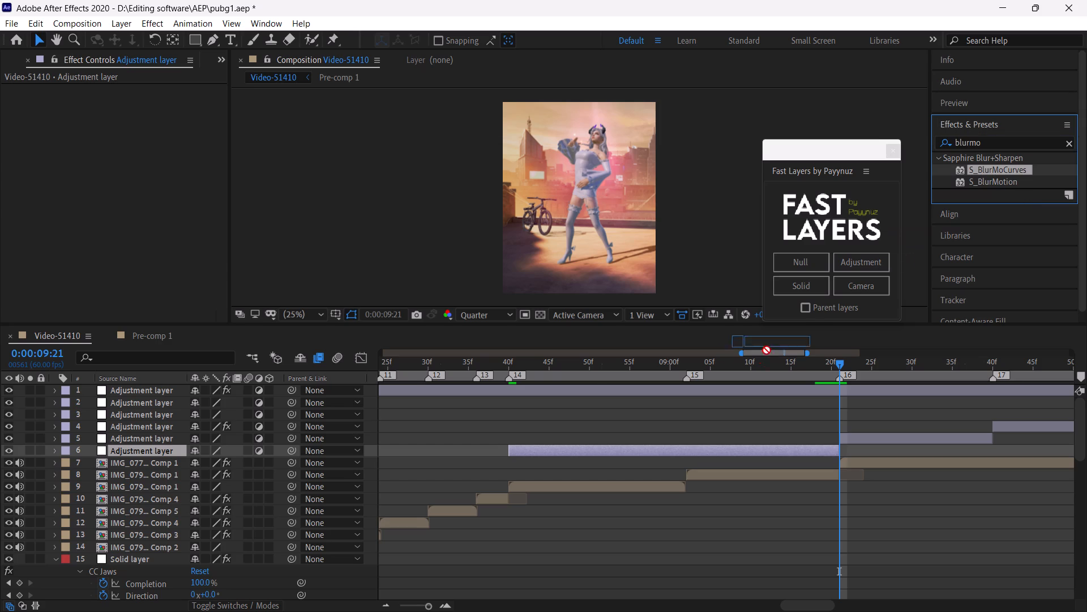
left_click_drag(767, 350, 724, 451)
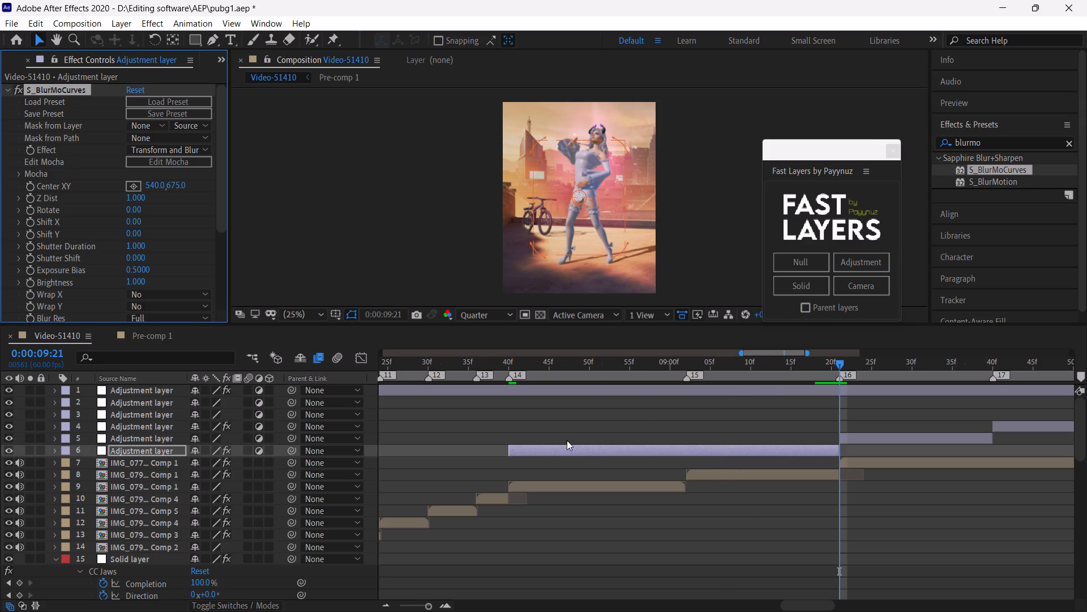
Add S_BlurMoCurves Z Dist keyframes of 1.000 at marker 16 (0:00:09:21) and marker 14 (0:00:08:40).
left_click(27, 197)
left_click_drag(566, 368, 503, 388)
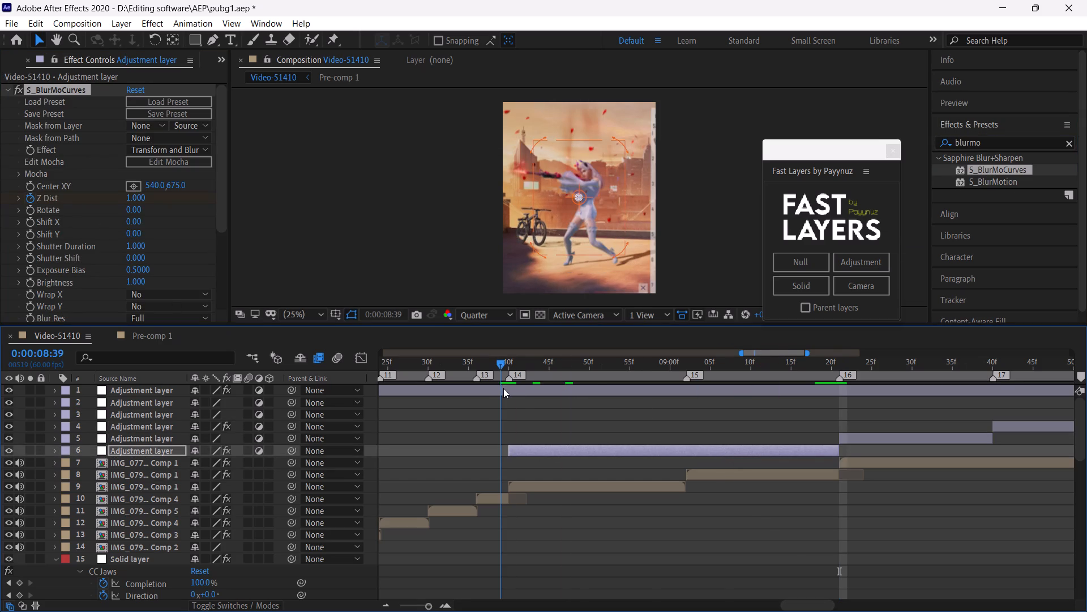
left_click_drag(503, 388, 506, 389)
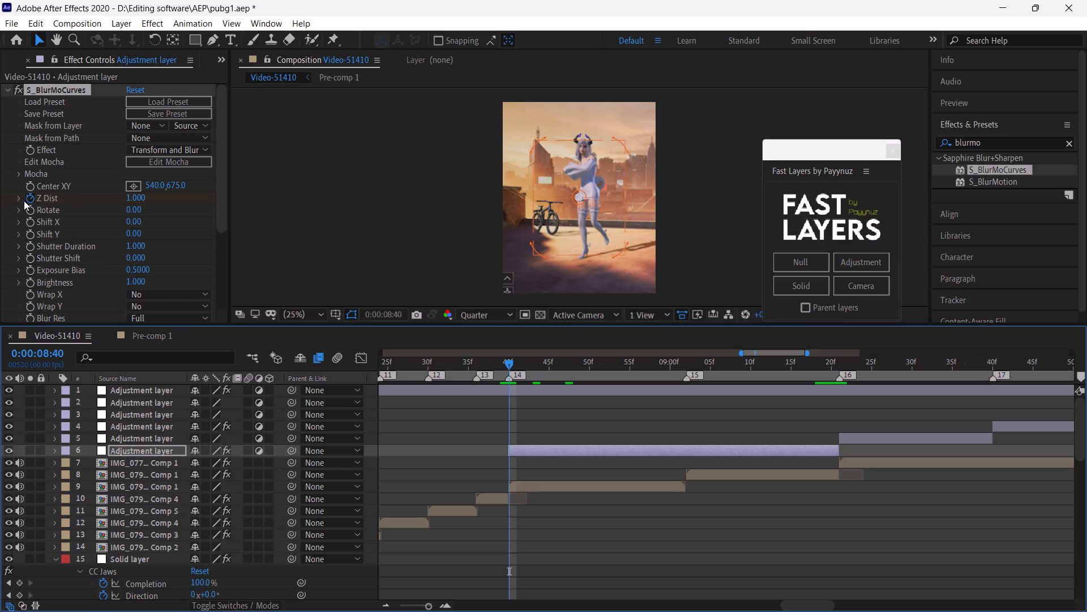
key("y")
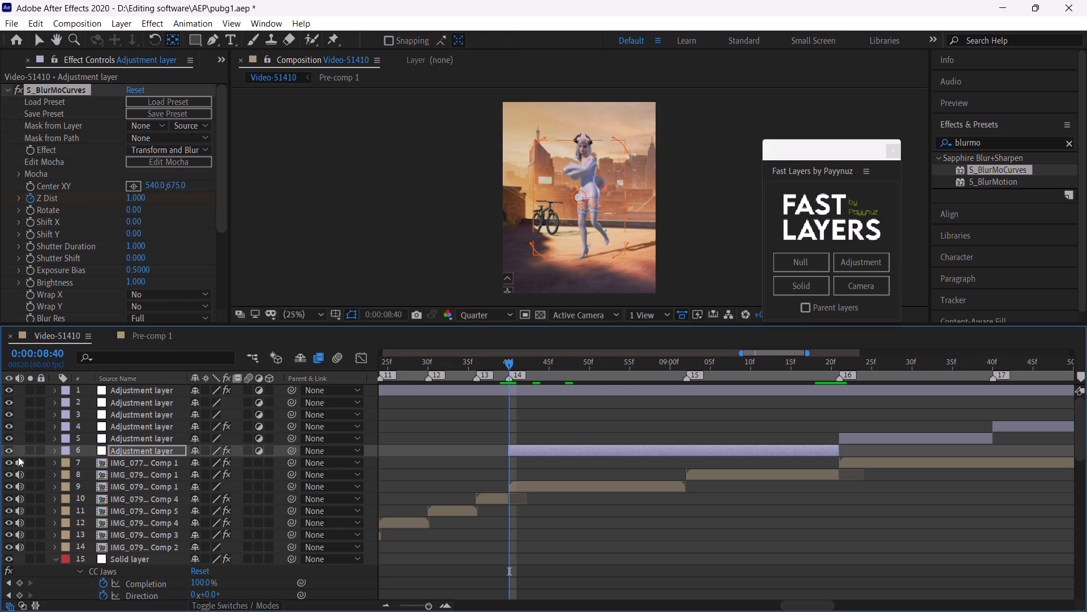
key("u")
left_click(22, 477)
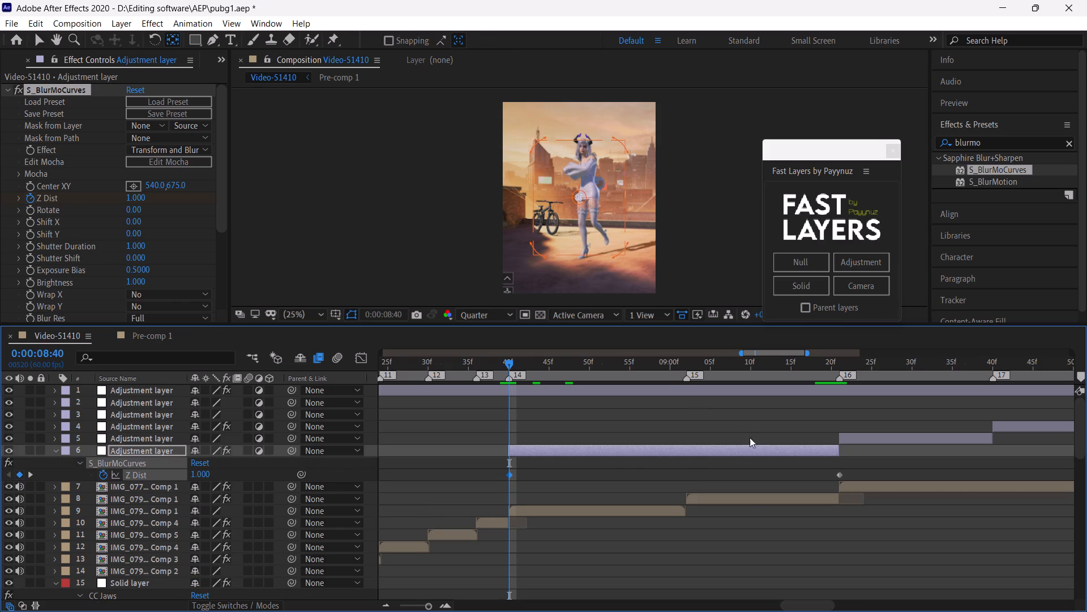
Add a Z Dist keyframe of 0.580 at marker 15, 0:00:09:02.
left_click_drag(667, 365, 685, 384)
left_click_drag(134, 199, 139, 201)
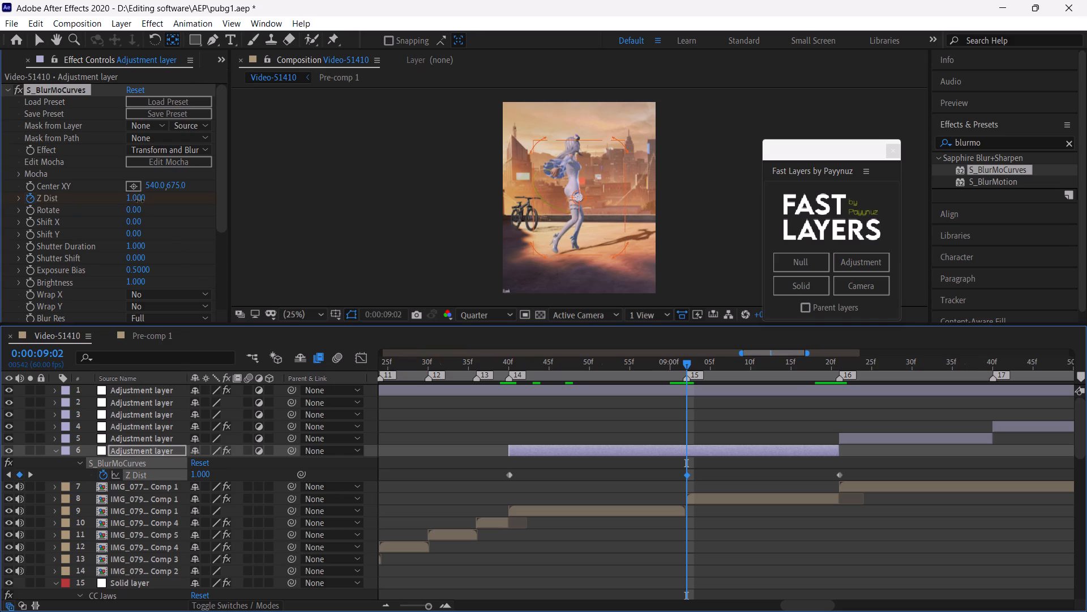
left_click_drag(139, 201, 112, 205)
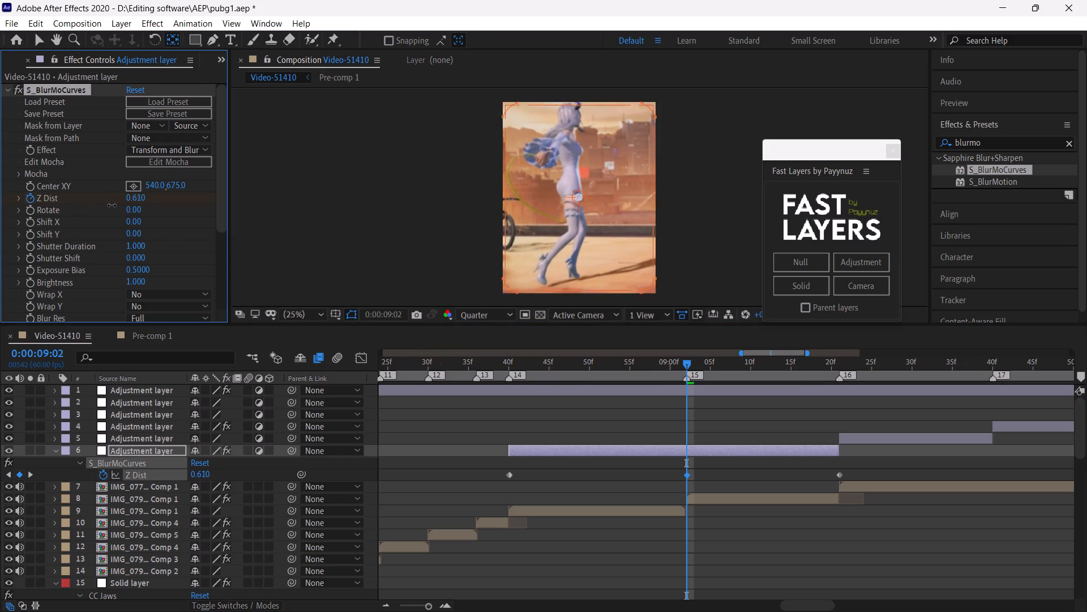
left_click_drag(112, 205, 110, 205)
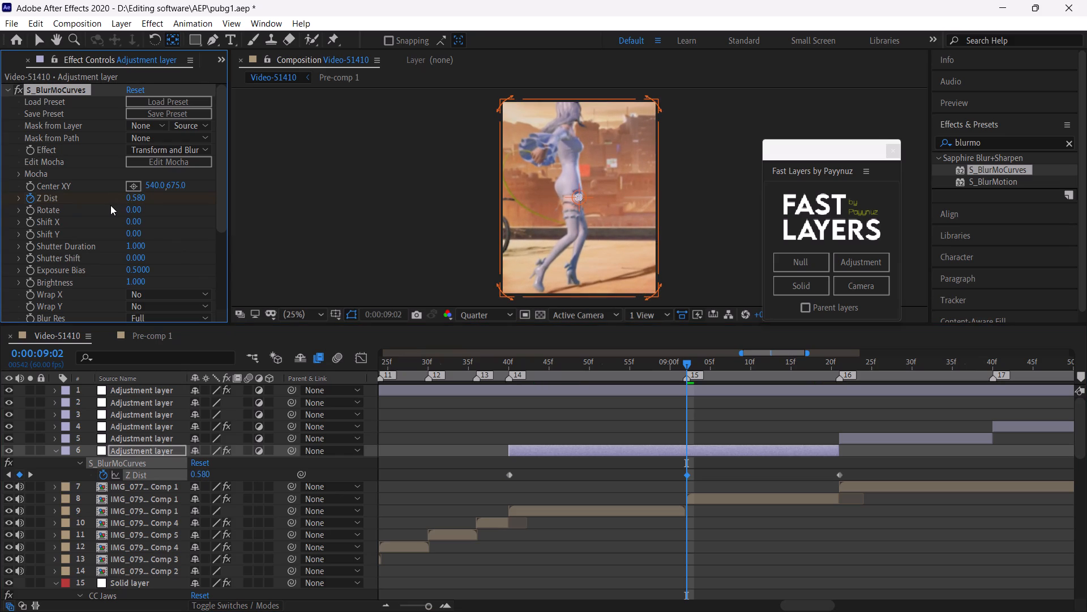
Set the S_BlurMoCurves Center XY to 540.0, 379.0 so the zoom centres on the character's upper body.
left_click_drag(177, 186, 140, 182)
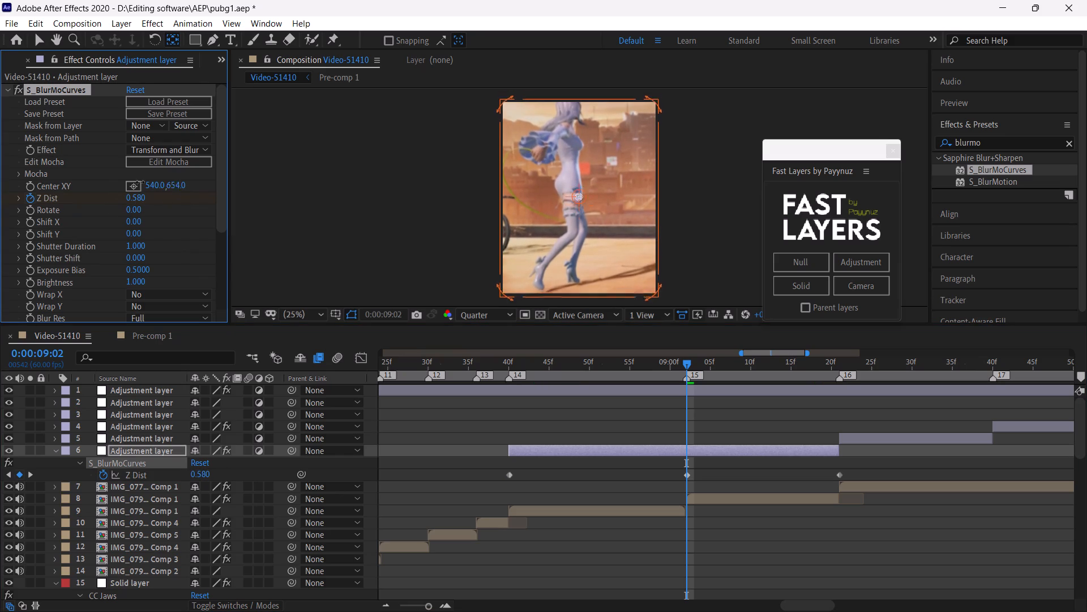
left_click_drag(140, 182, 0, 194)
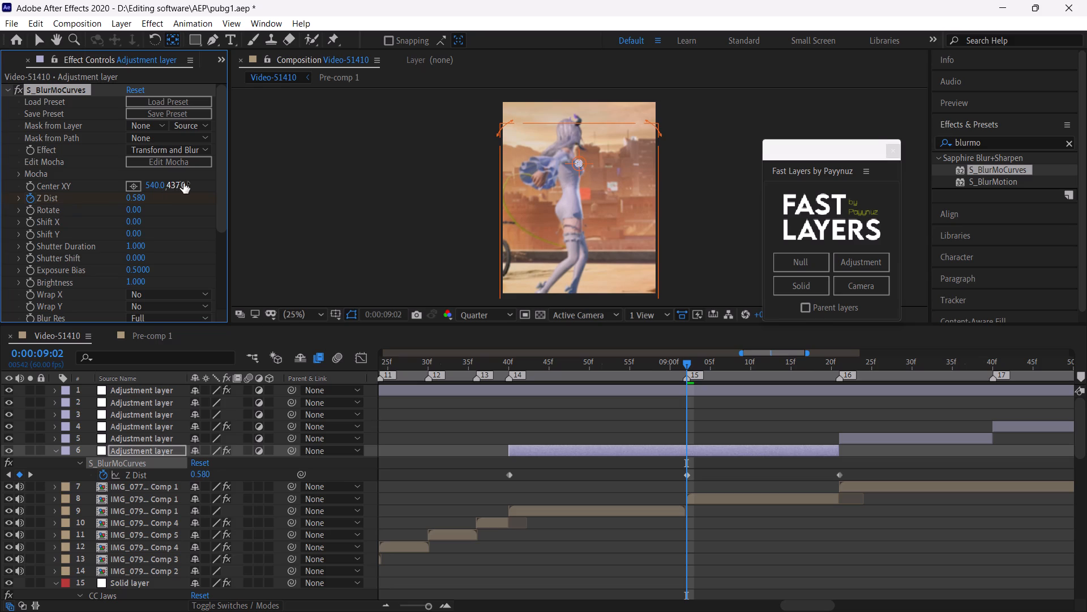
left_click_drag(181, 184, 136, 191)
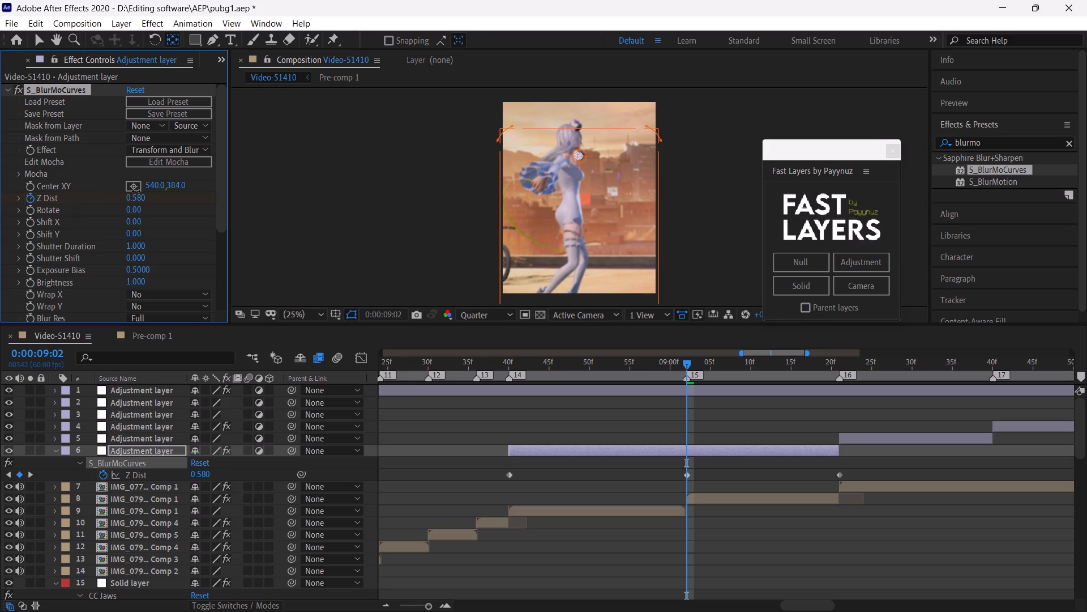
left_click_drag(136, 191, 132, 191)
Try a Z Dist of 0.6 on the keyframe at marker 15, 0:00:09:02, and settle on 0.5.
left_click_drag(585, 368, 533, 374)
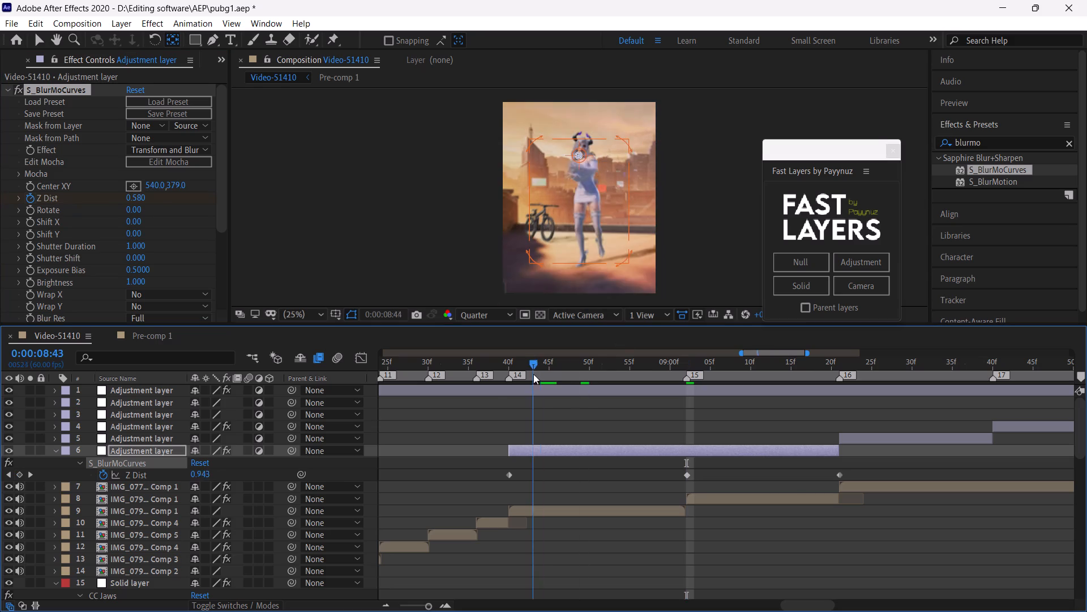
left_click_drag(533, 374, 696, 409)
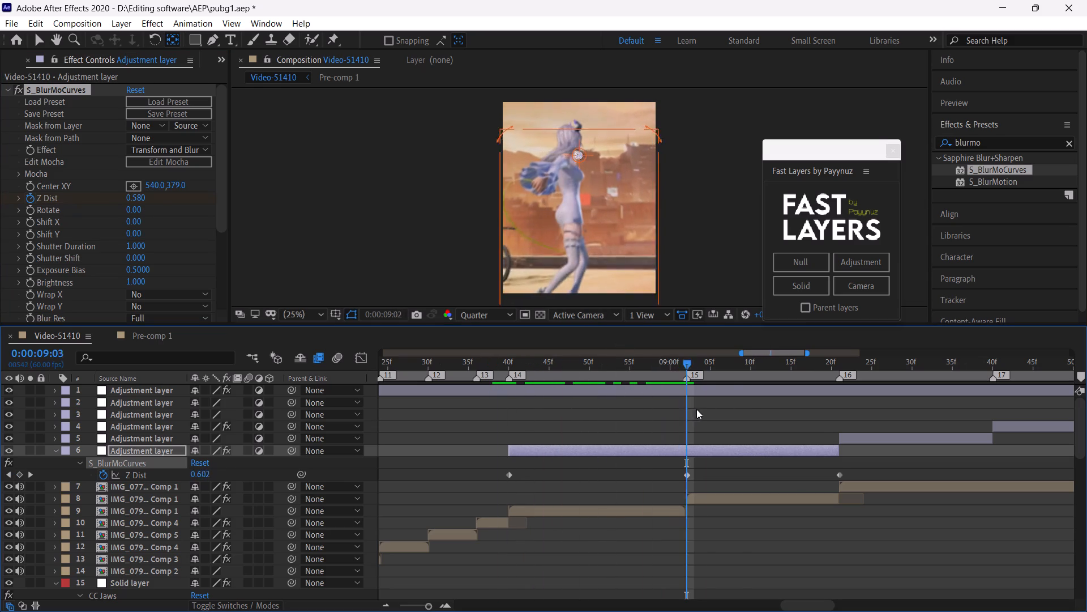
left_click_drag(696, 409, 654, 451)
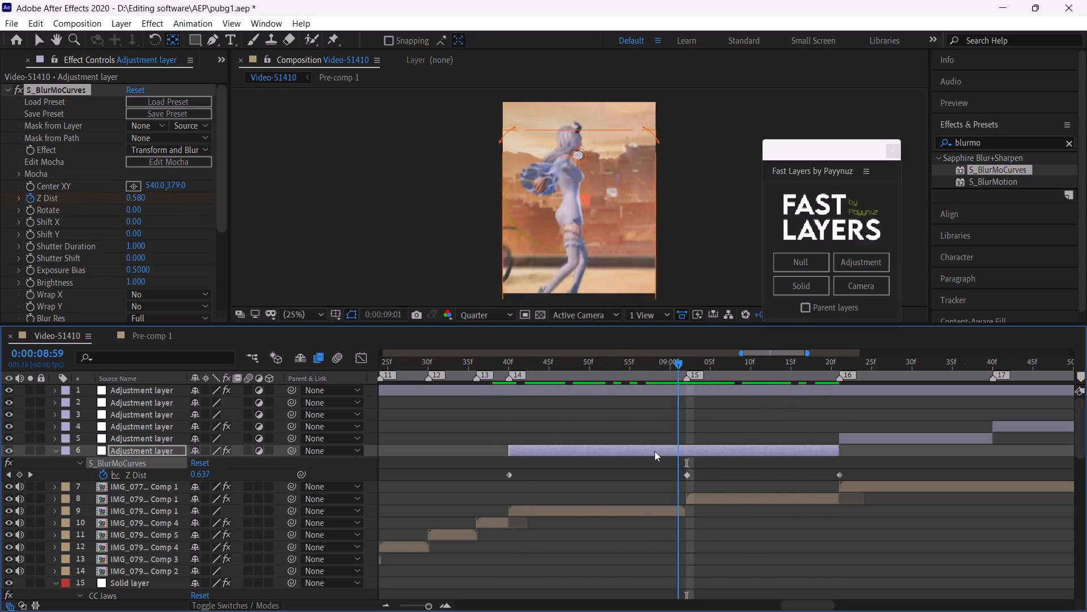
left_click_drag(654, 451, 689, 466)
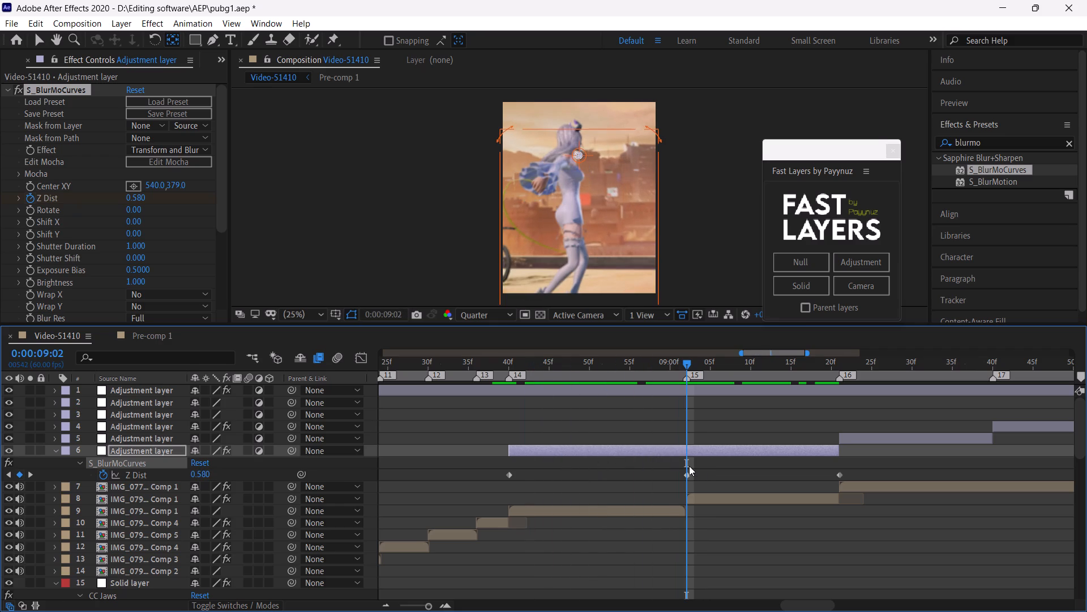
left_click(135, 199)
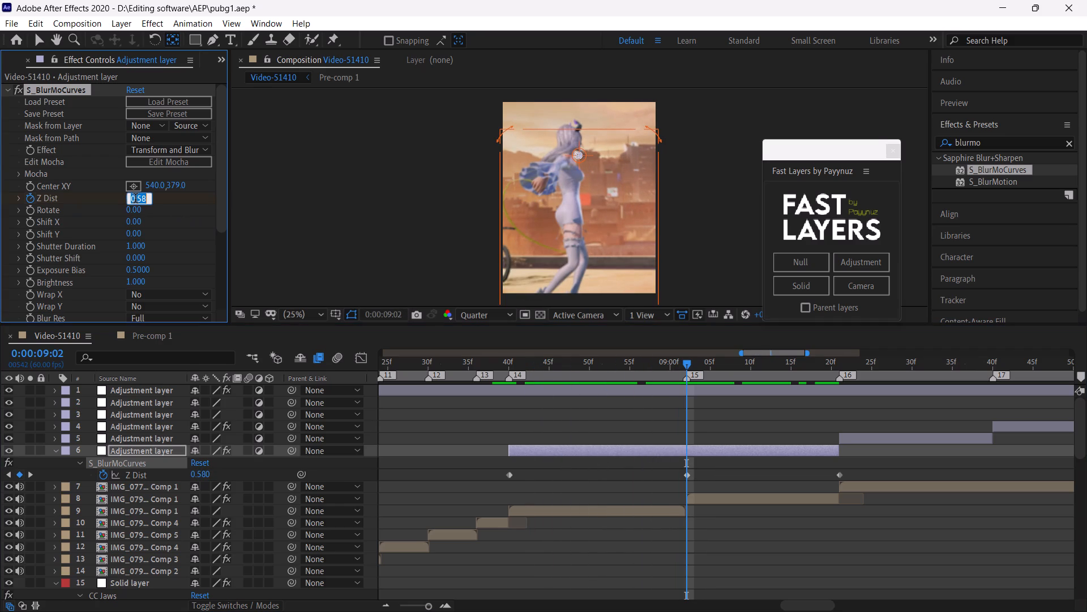
type("0.6")
key("Return")
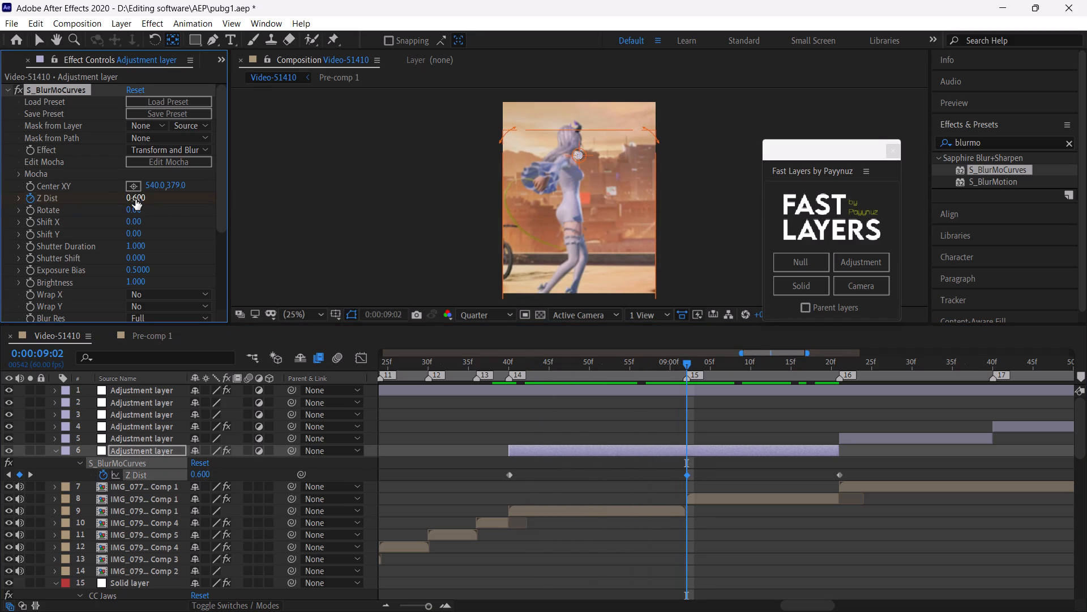
left_click(135, 199)
type("0.5")
key("Return")
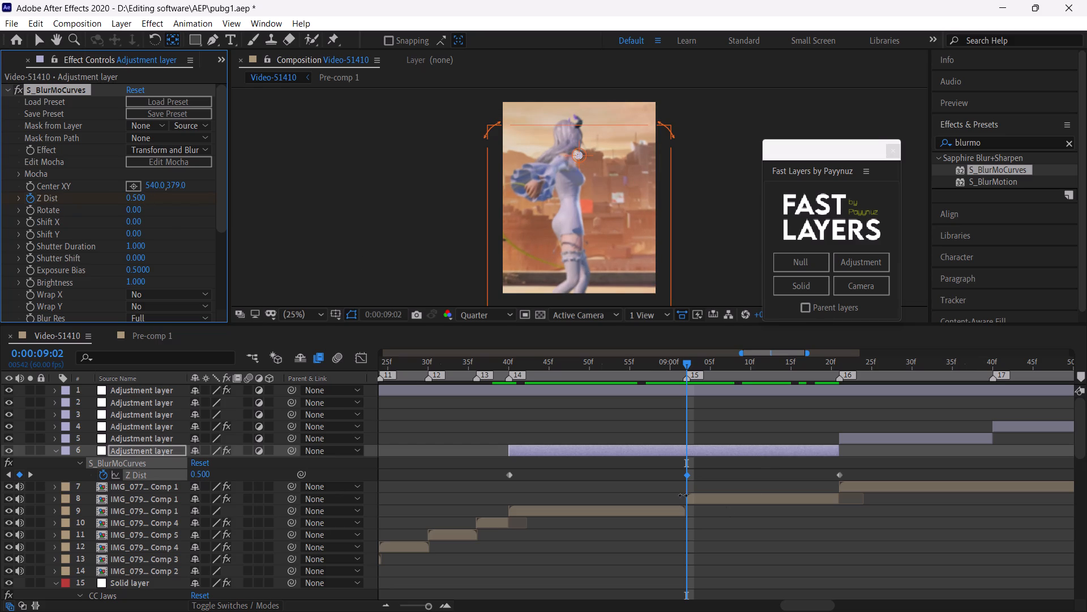
Apply Easy Ease to all three Z Dist keyframes on the adjustment layer.
left_click_drag(491, 469, 857, 488)
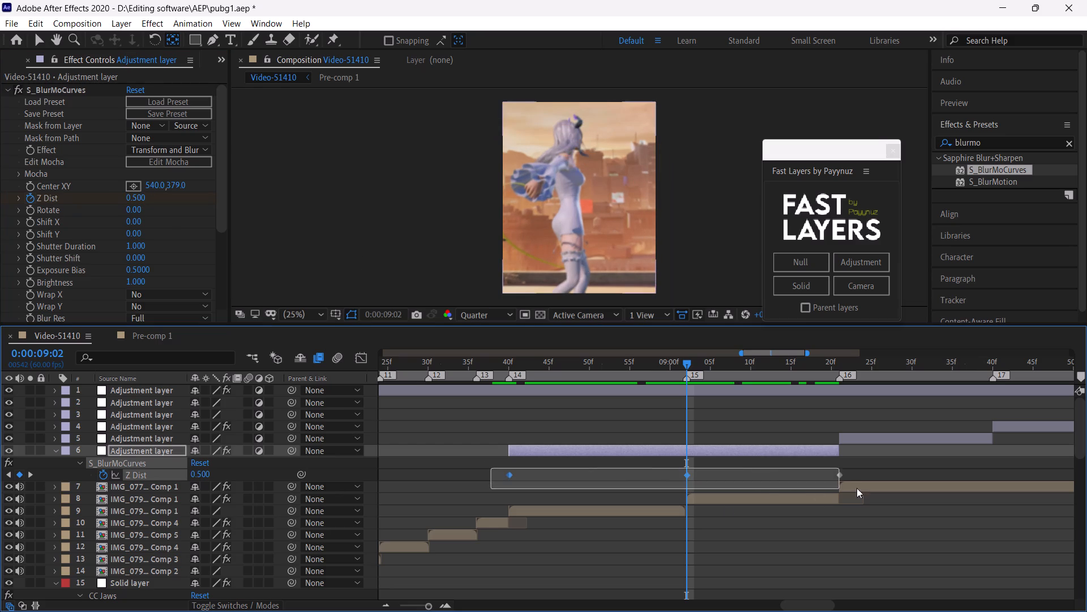
left_click_drag(857, 488, 868, 487)
key("F9")
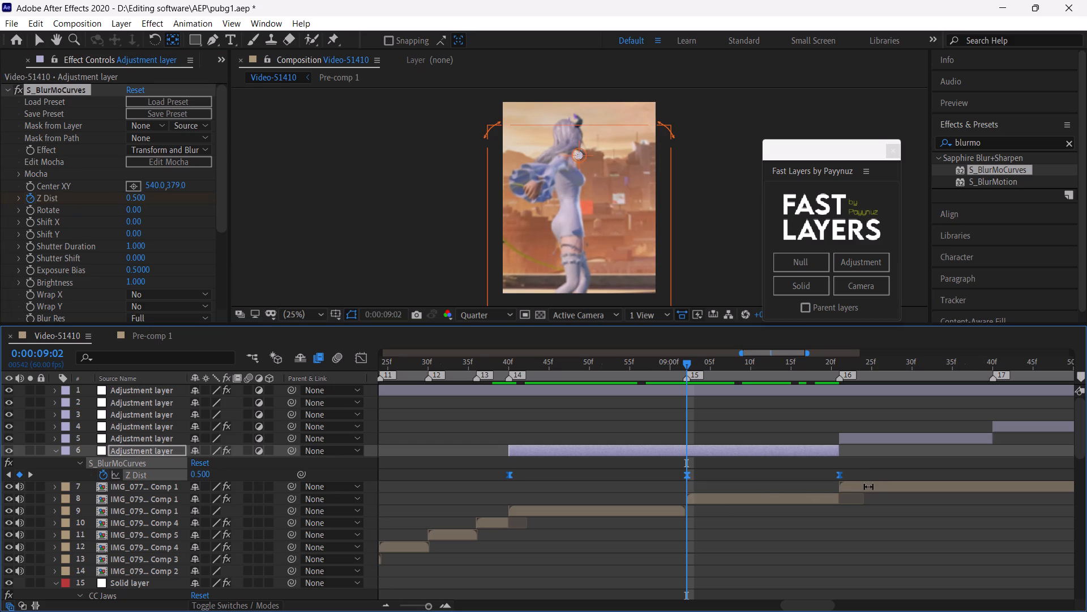
In the Z Dist value graph, shape the first half to leave marker 14 slowly and drop steeply into the marker 15 keyframe.
left_click(366, 358)
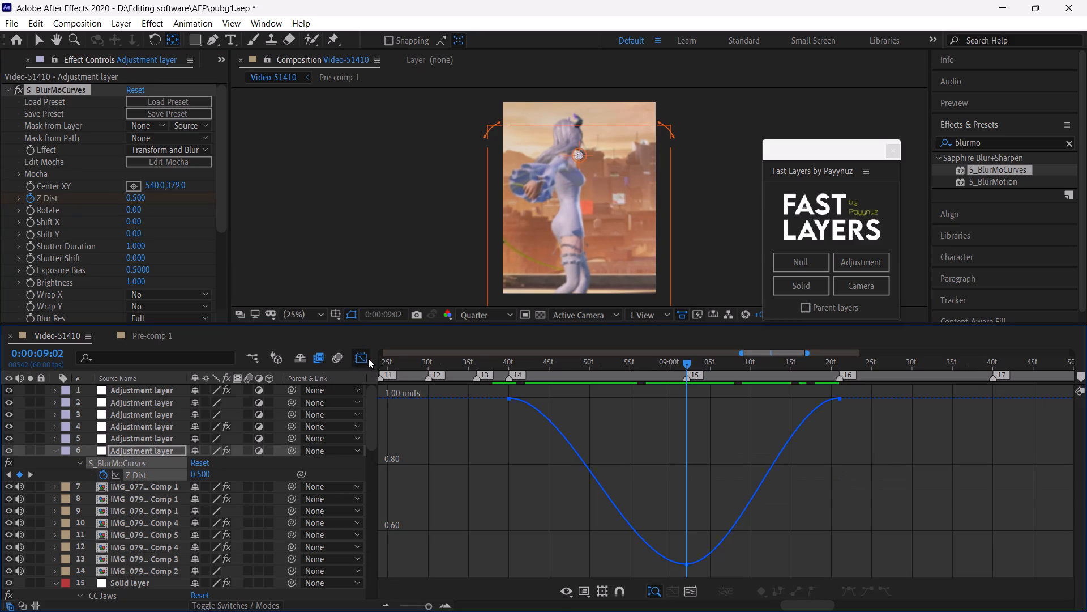
left_click(689, 563)
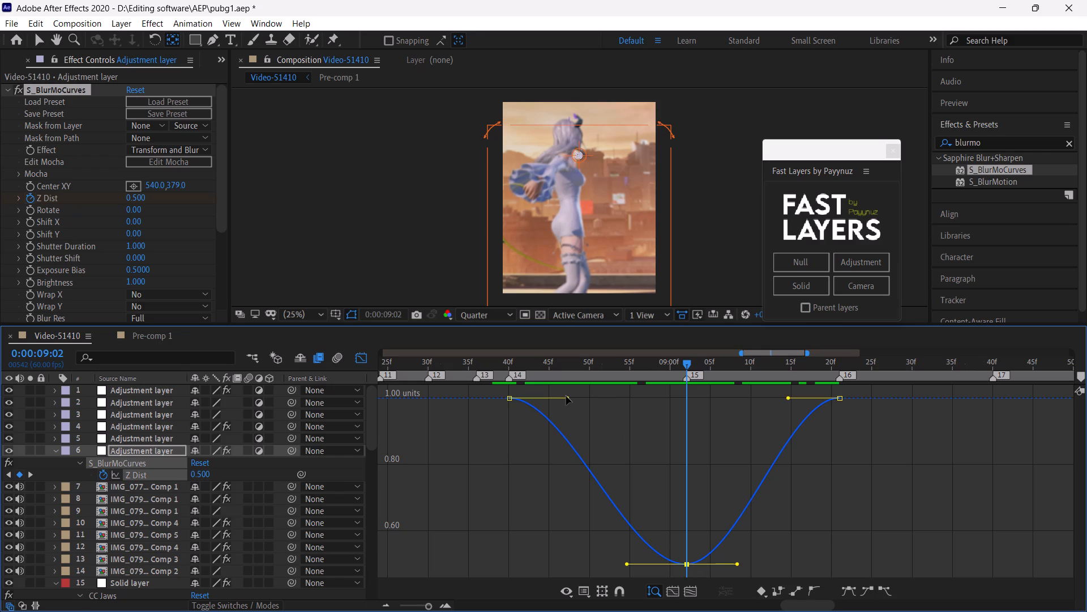
left_click_drag(569, 398, 622, 400)
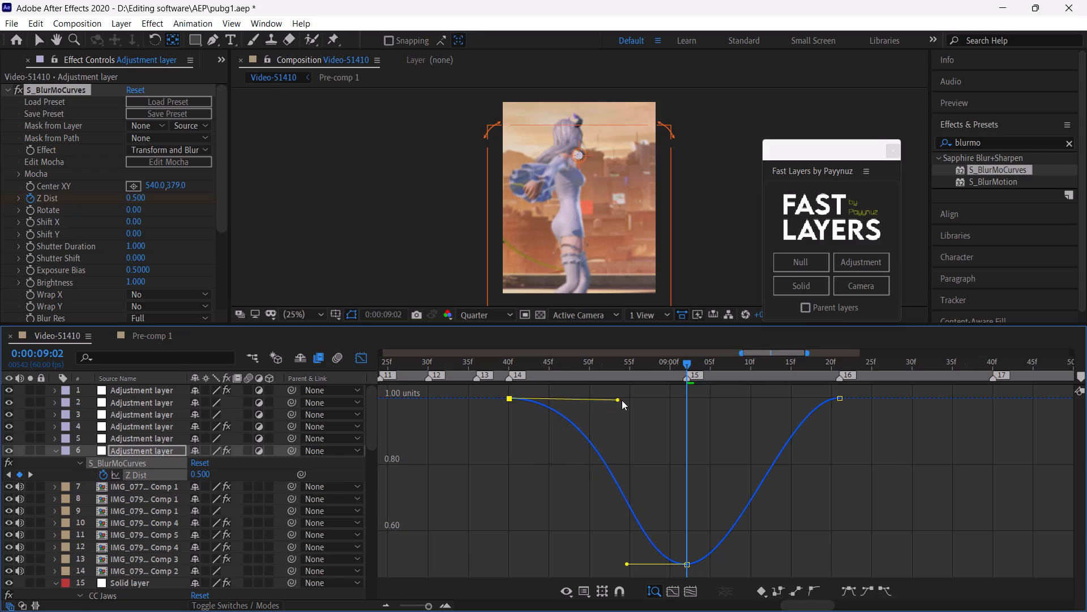
left_click_drag(622, 400, 627, 399)
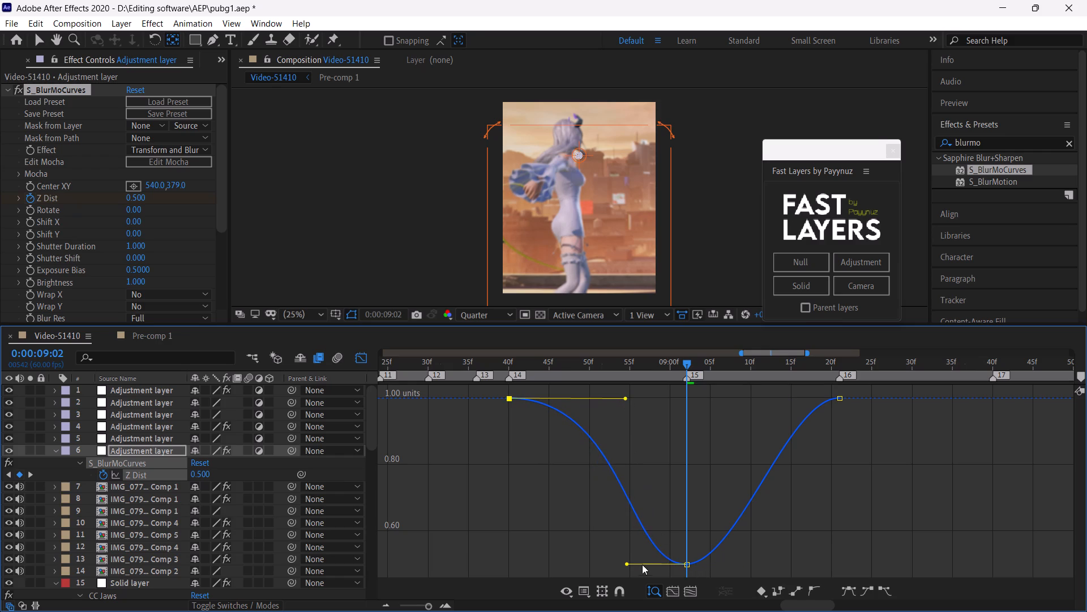
left_click_drag(629, 563, 665, 470)
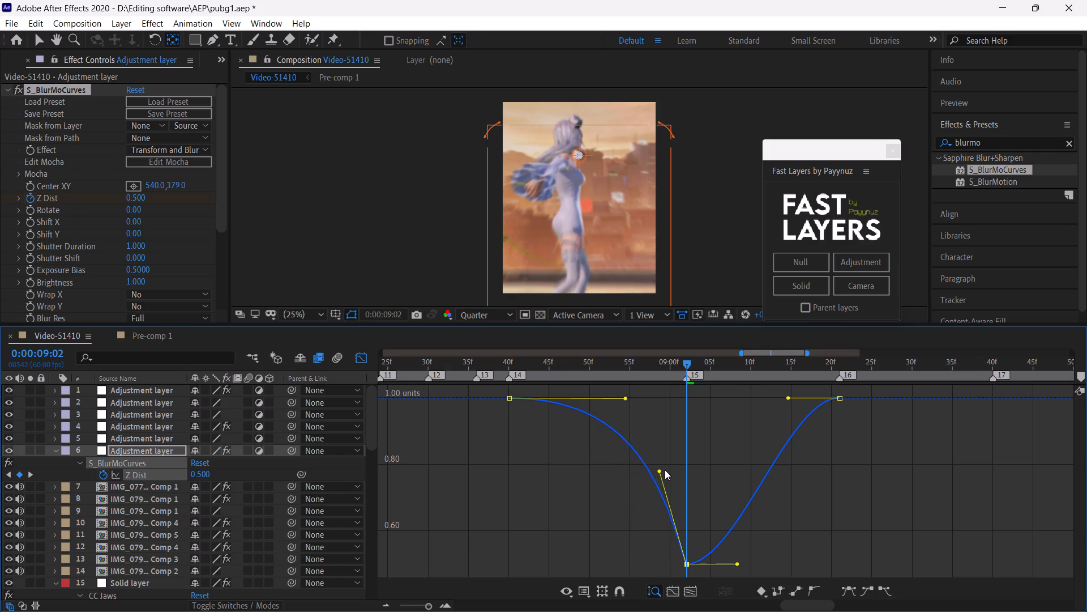
left_click_drag(665, 470, 653, 442)
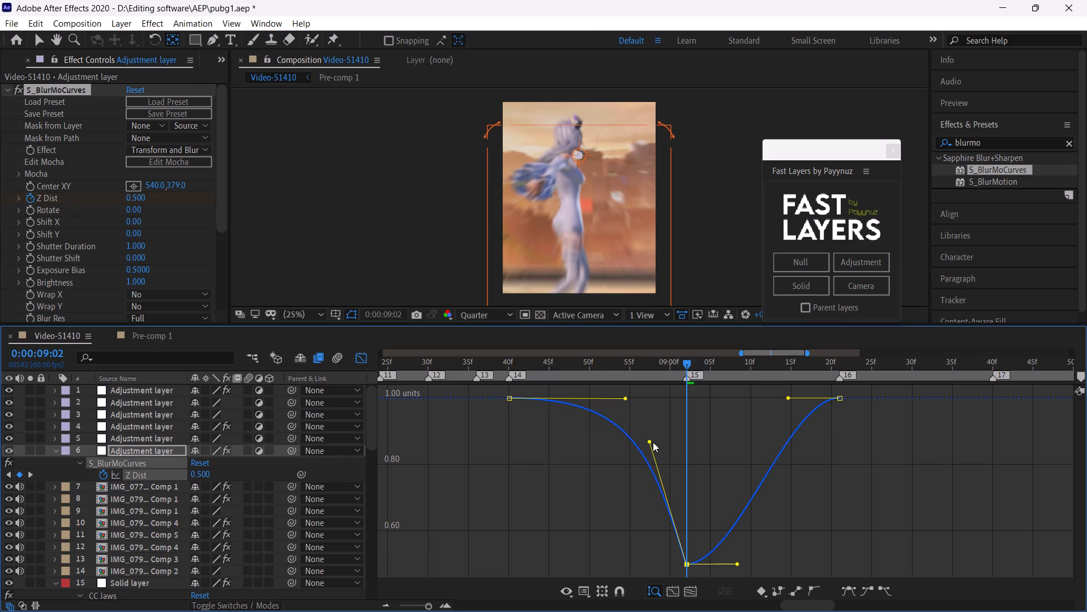
left_click_drag(653, 442, 660, 438)
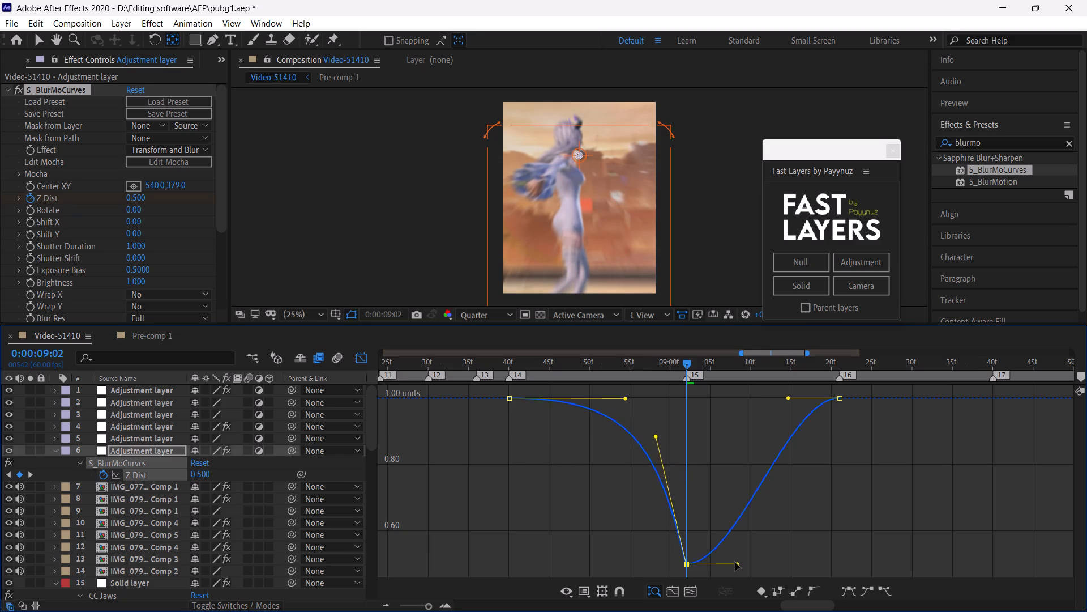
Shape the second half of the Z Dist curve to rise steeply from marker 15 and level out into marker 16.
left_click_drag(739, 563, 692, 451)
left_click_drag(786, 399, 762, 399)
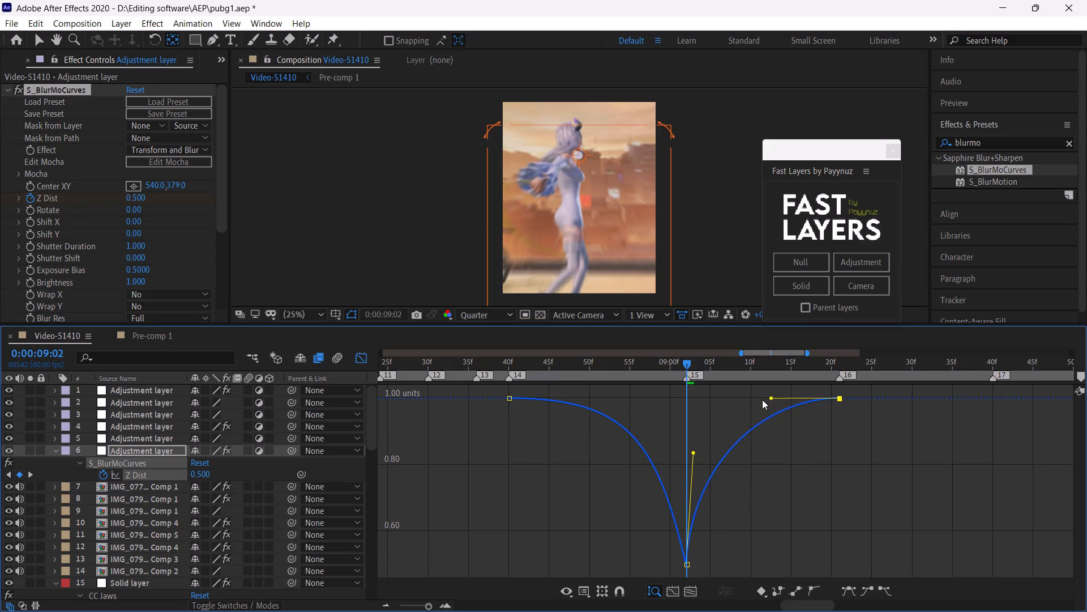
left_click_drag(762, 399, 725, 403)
Play back and scrub the zoom transition from just before marker 14 to check its motion.
left_click(526, 358)
key("space")
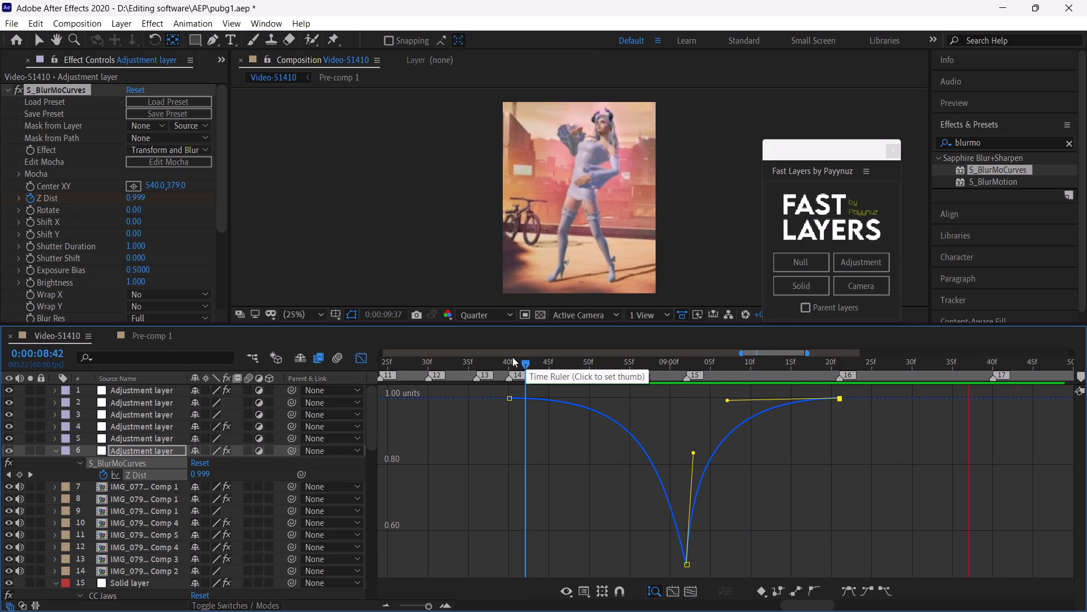
left_click(503, 358)
key("space")
left_click(503, 358)
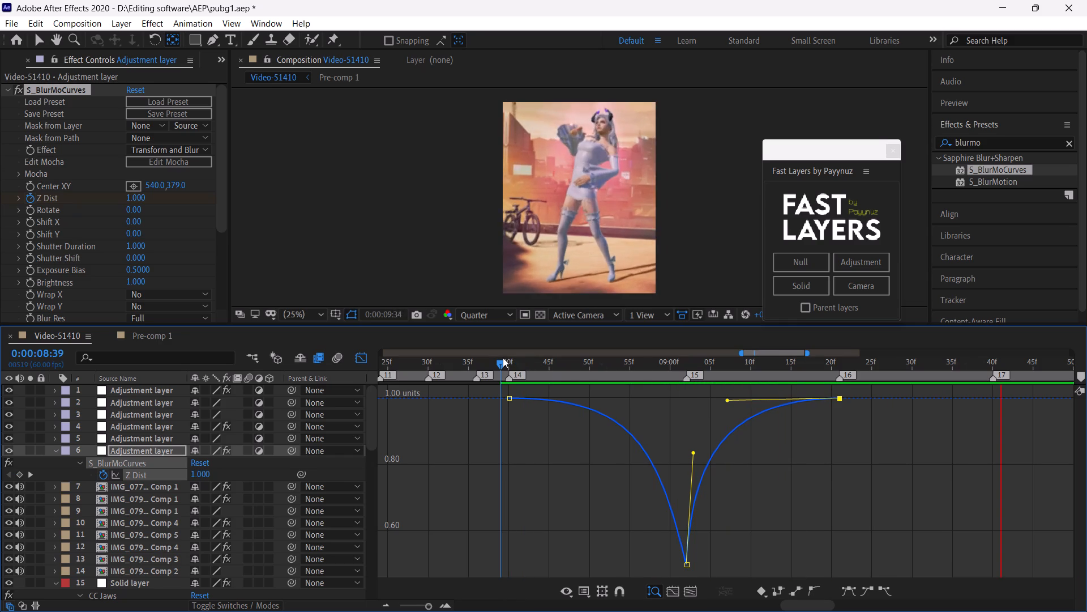
key("space")
left_click(503, 358)
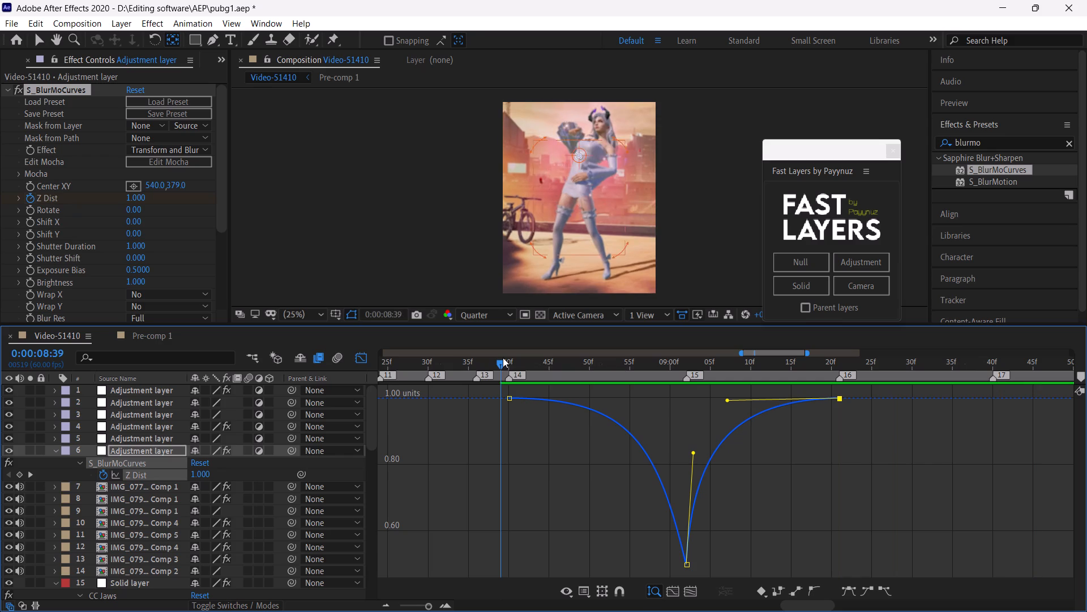
key("space")
left_click(503, 358)
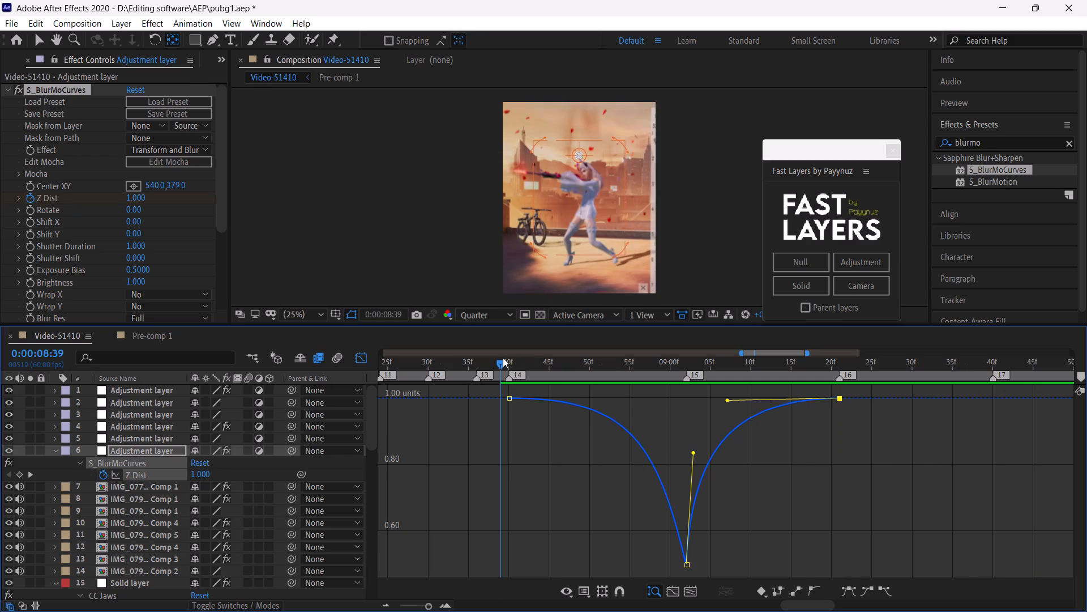
key("space")
left_click_drag(503, 358, 608, 418)
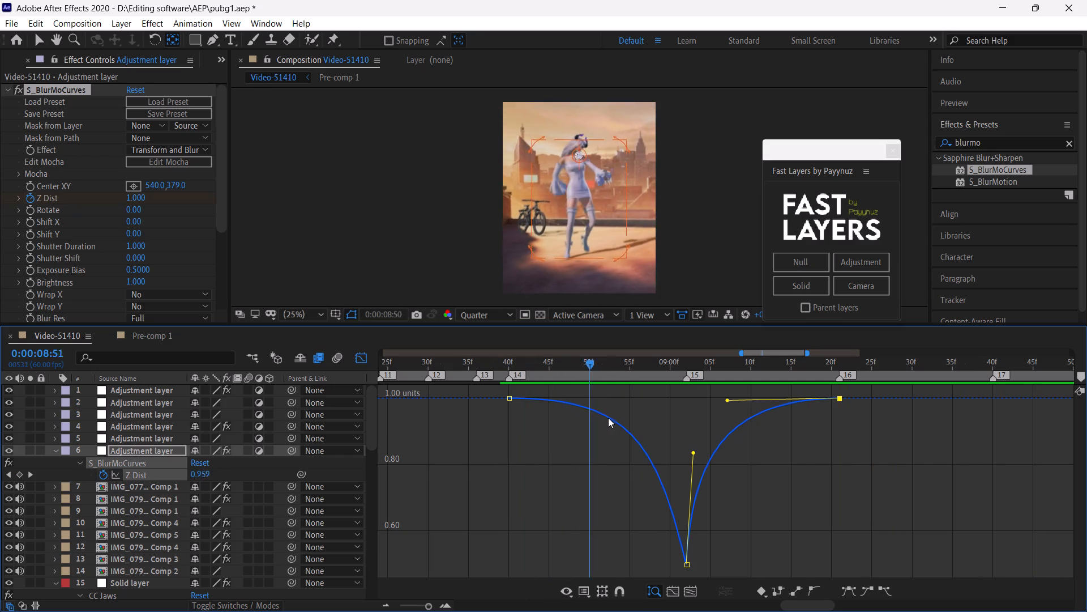
left_click_drag(608, 418, 668, 447)
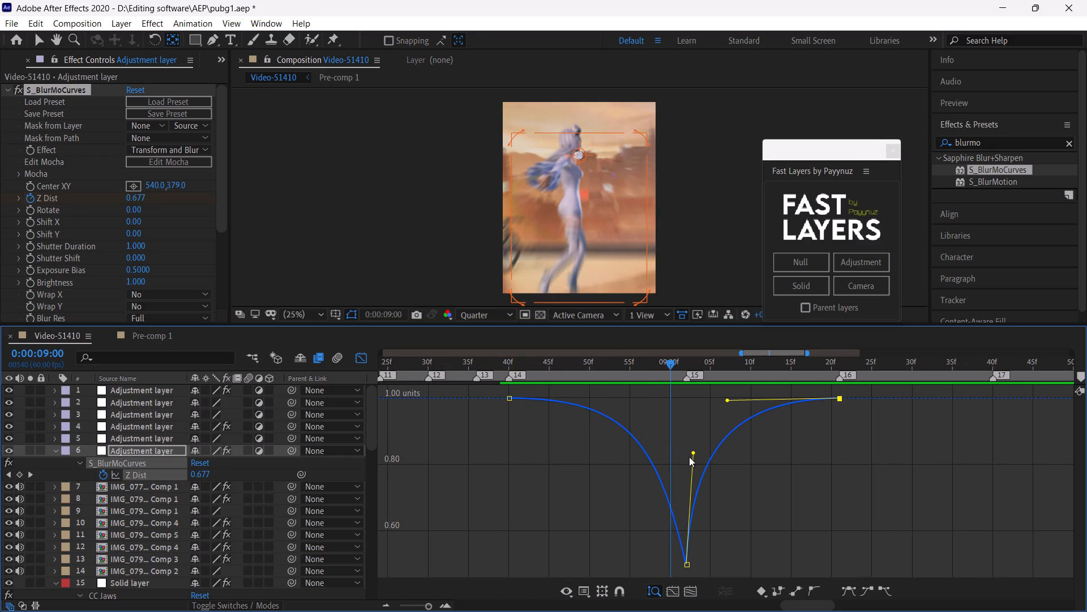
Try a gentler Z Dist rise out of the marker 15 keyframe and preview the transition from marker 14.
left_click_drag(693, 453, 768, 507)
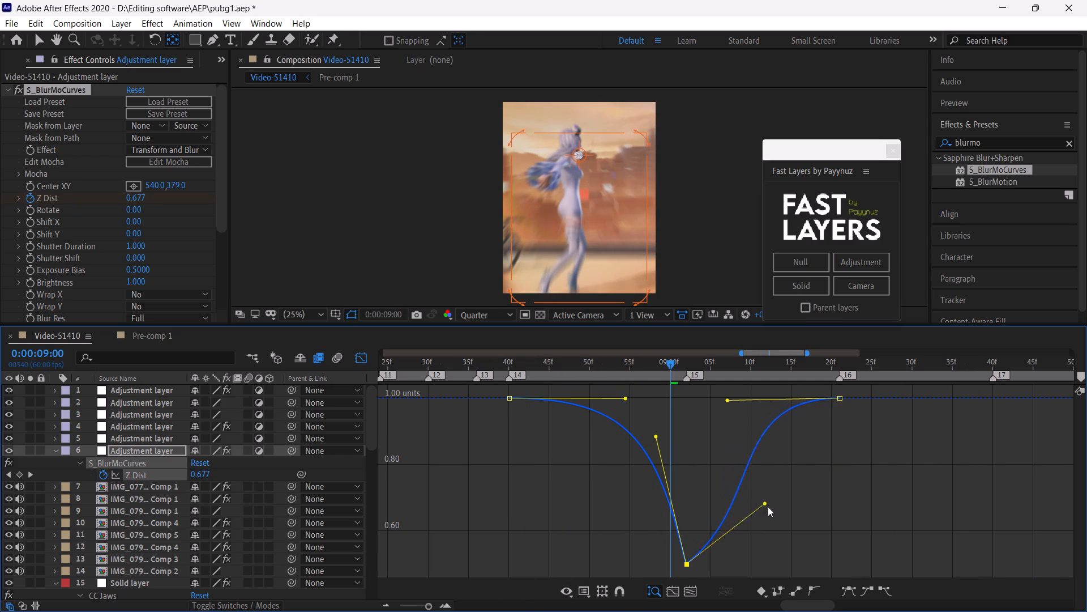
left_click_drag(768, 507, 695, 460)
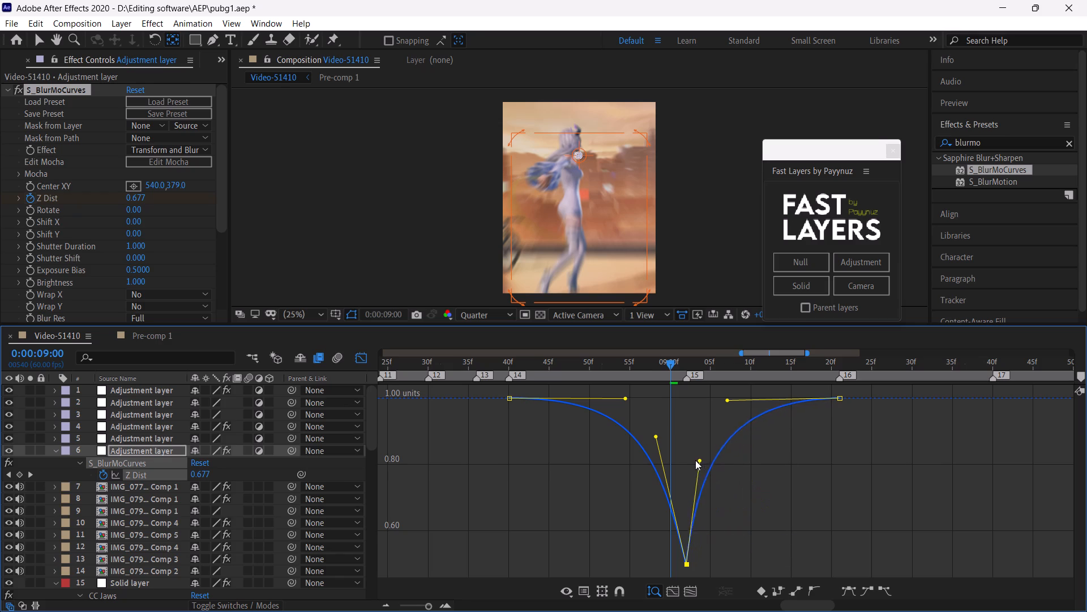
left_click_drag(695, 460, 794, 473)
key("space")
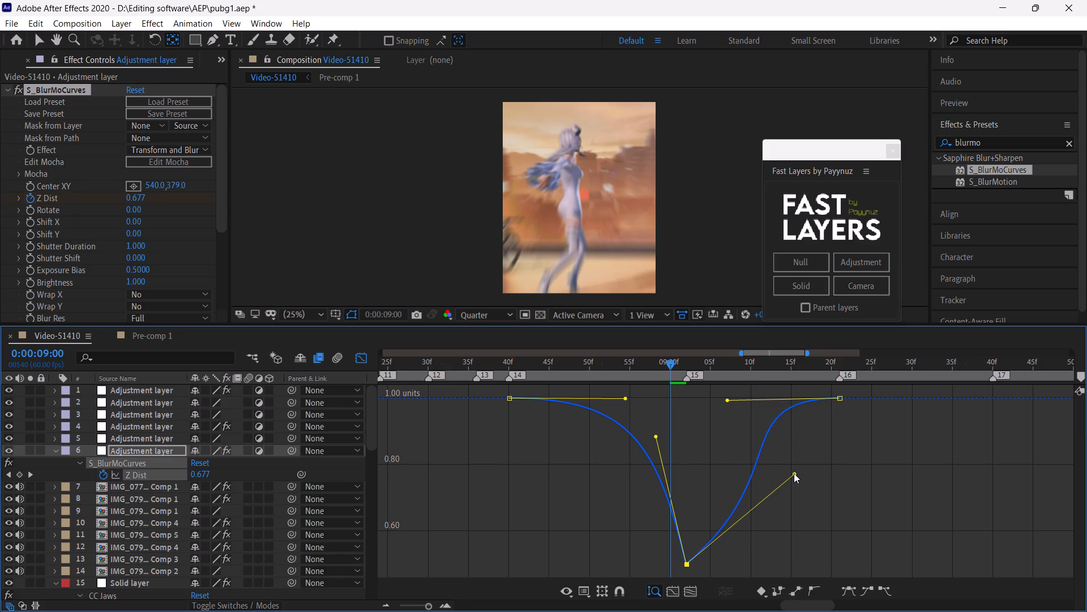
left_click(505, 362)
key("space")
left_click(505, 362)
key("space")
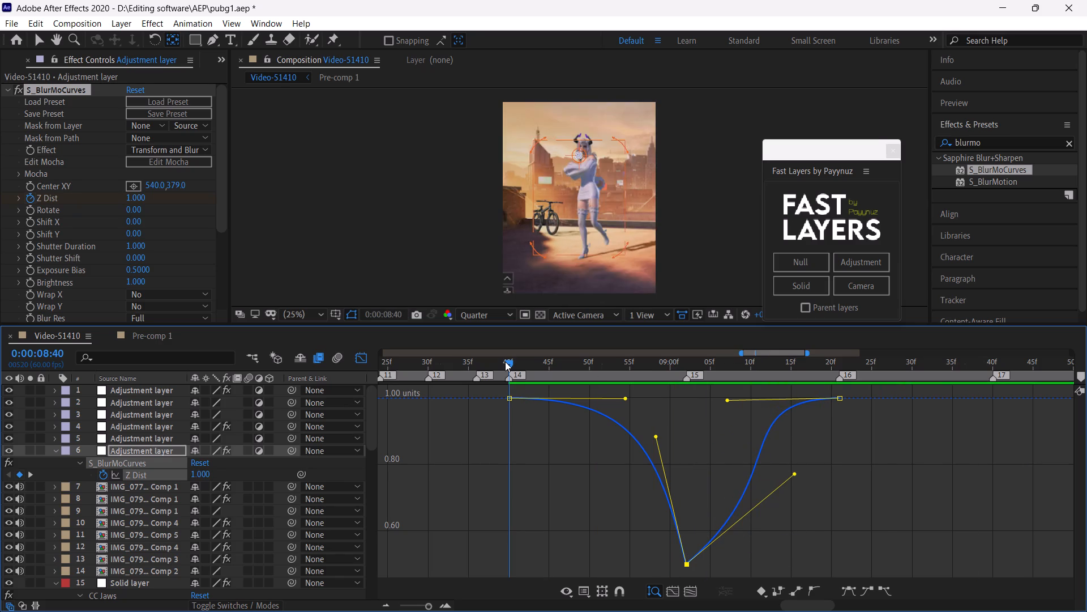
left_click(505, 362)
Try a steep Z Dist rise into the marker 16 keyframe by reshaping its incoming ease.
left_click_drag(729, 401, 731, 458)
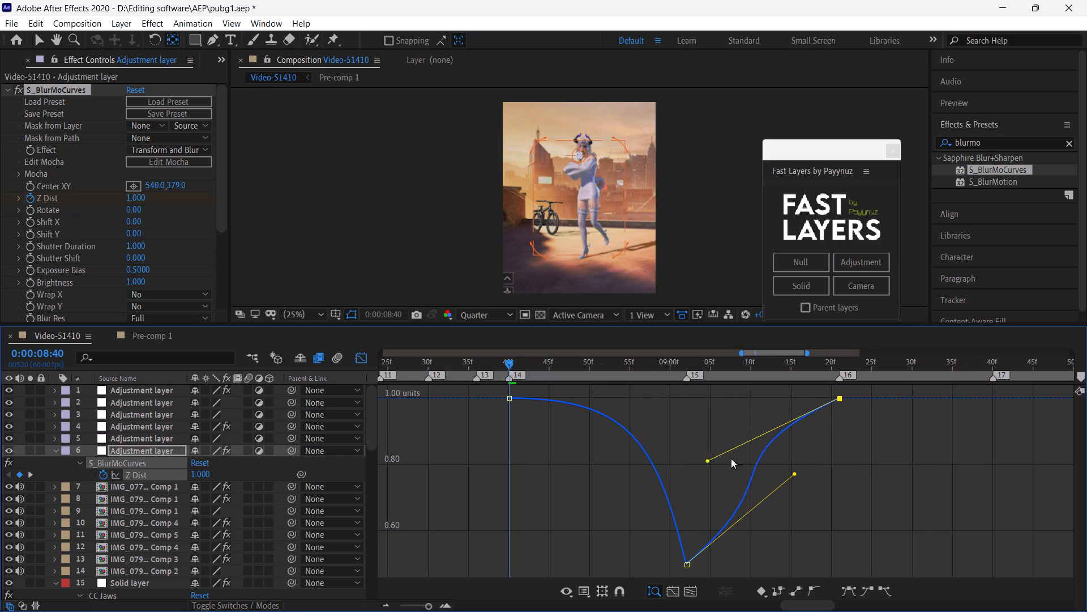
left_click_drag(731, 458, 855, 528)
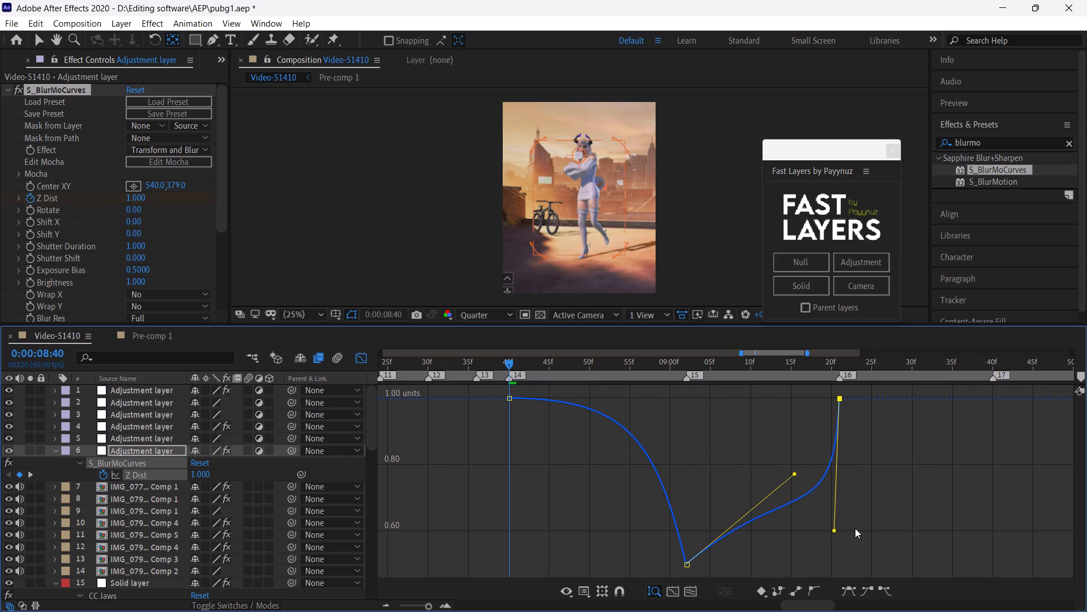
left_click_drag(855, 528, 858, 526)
Play back the transition repeatedly from around marker 14 and scrub around marker 15 to judge the zoom.
key("space")
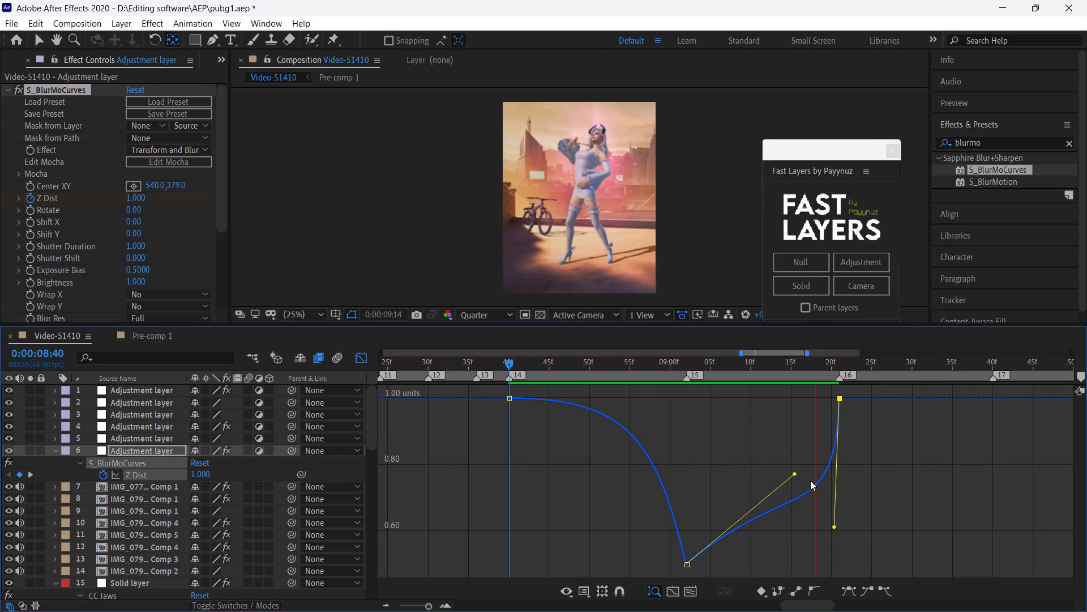
left_click(514, 365)
key("space")
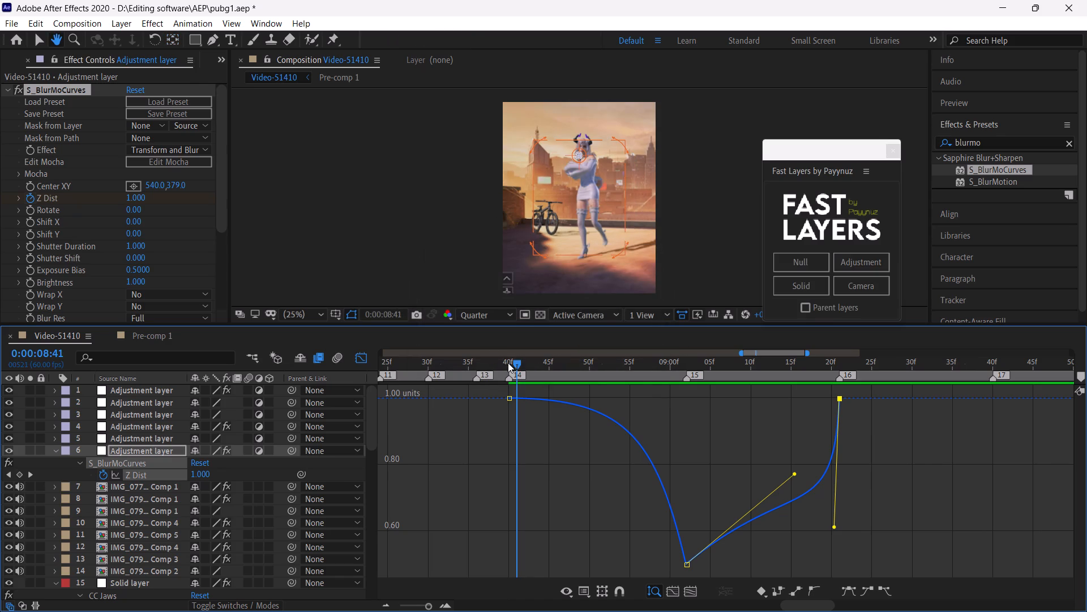
left_click(504, 361)
key("space")
left_click(504, 361)
key("space")
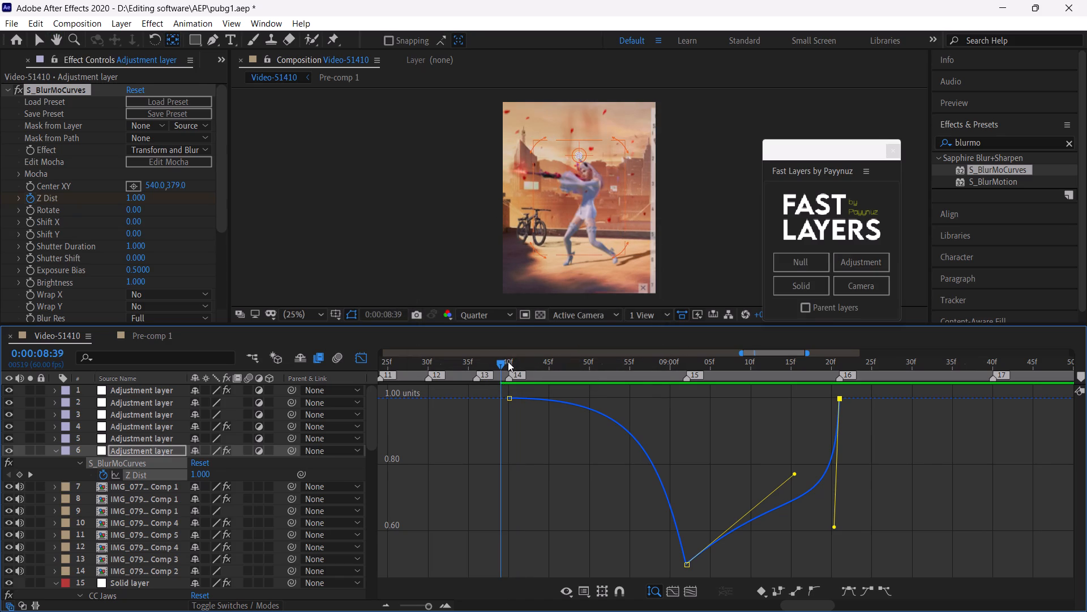
left_click(525, 367)
key("space")
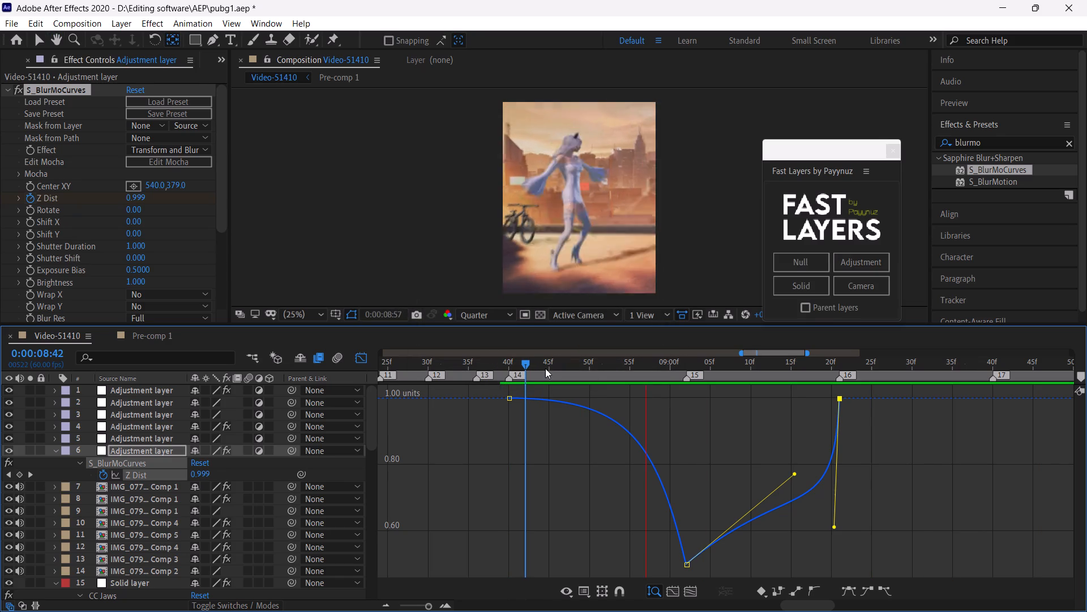
left_click_drag(545, 368, 693, 426)
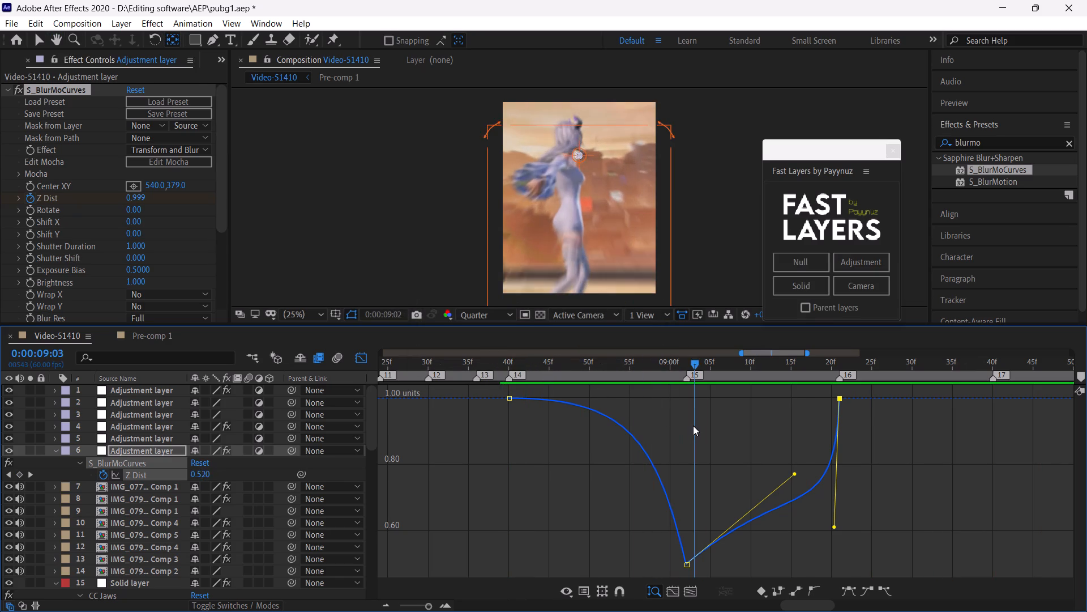
left_click_drag(693, 426, 678, 446)
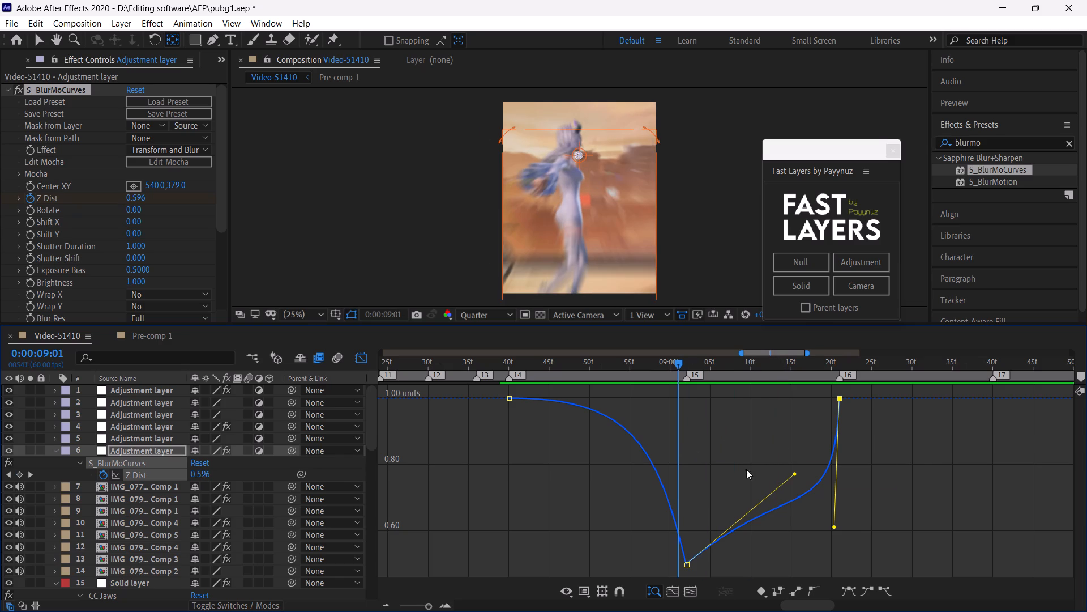
Reshape the second half of the Z Dist curve to climb almost vertically from marker 15 and flatten out into marker 16.
left_click_drag(835, 525, 763, 449)
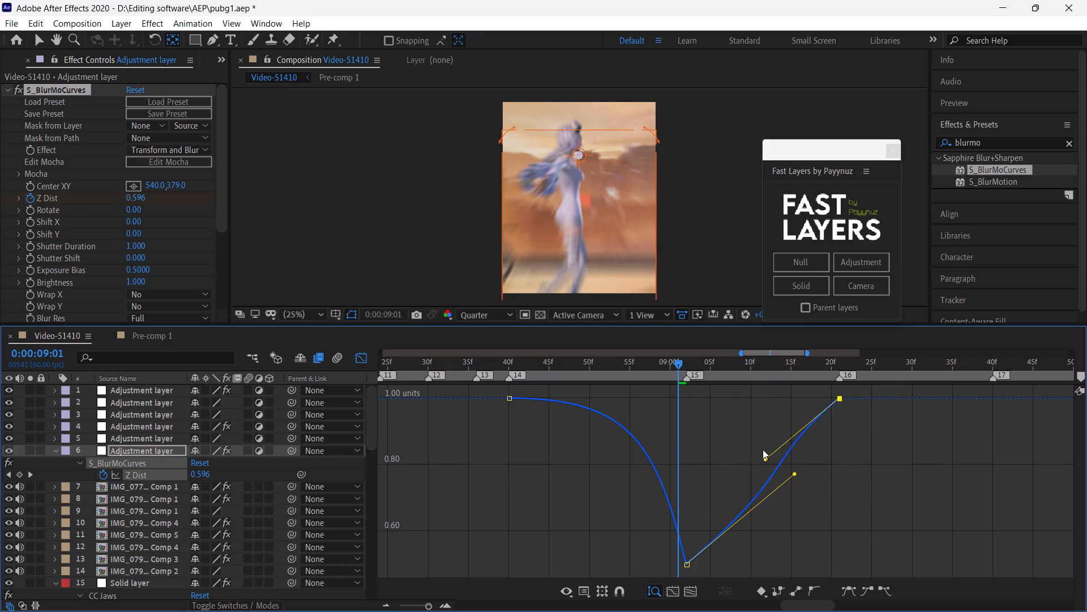
left_click_drag(763, 449, 736, 402)
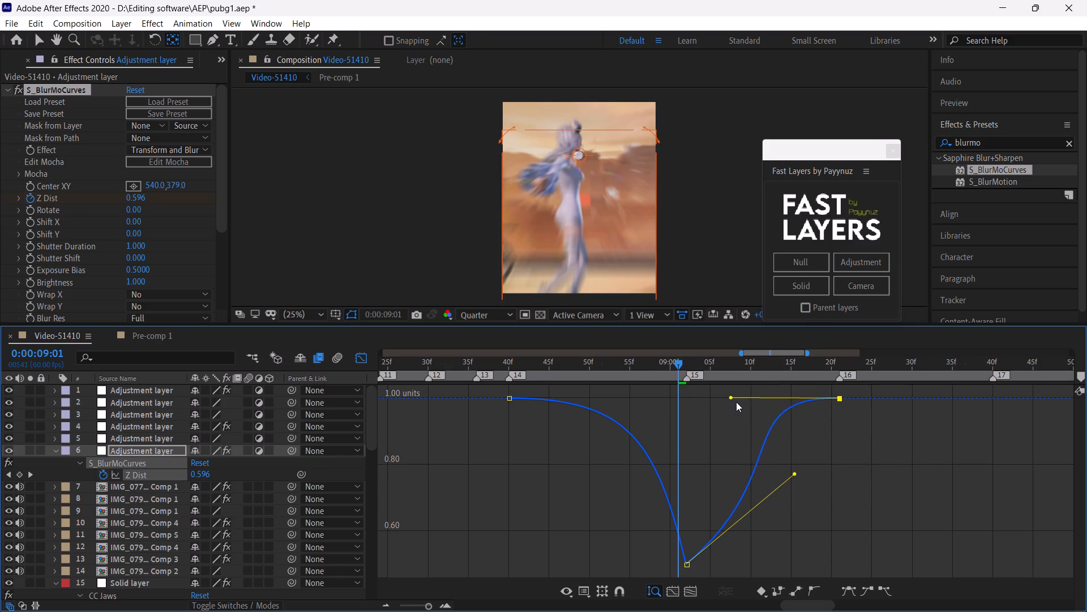
left_click_drag(736, 402, 750, 399)
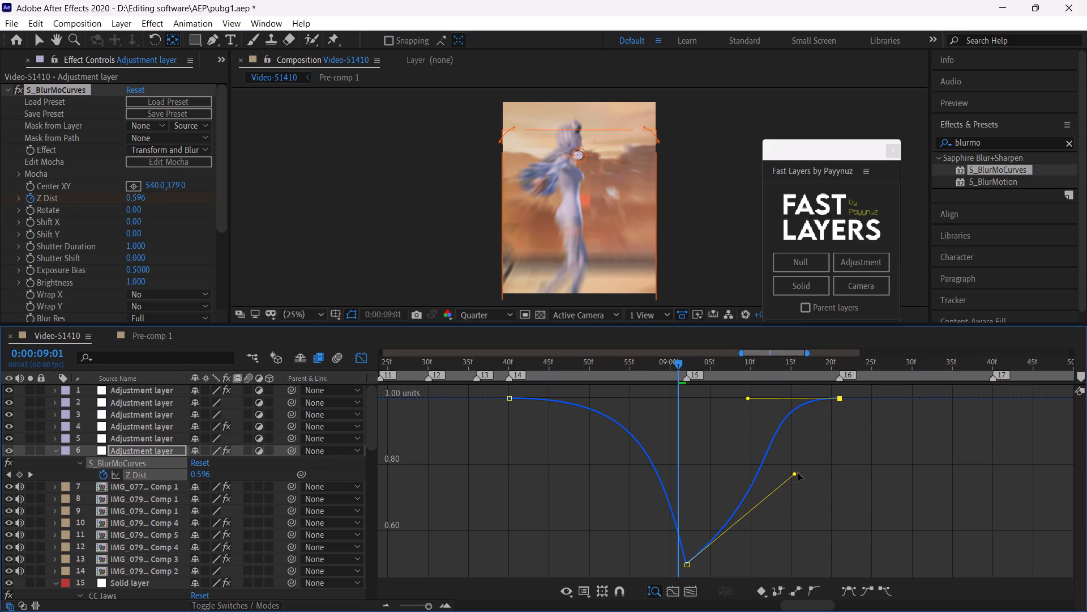
left_click_drag(795, 475, 684, 426)
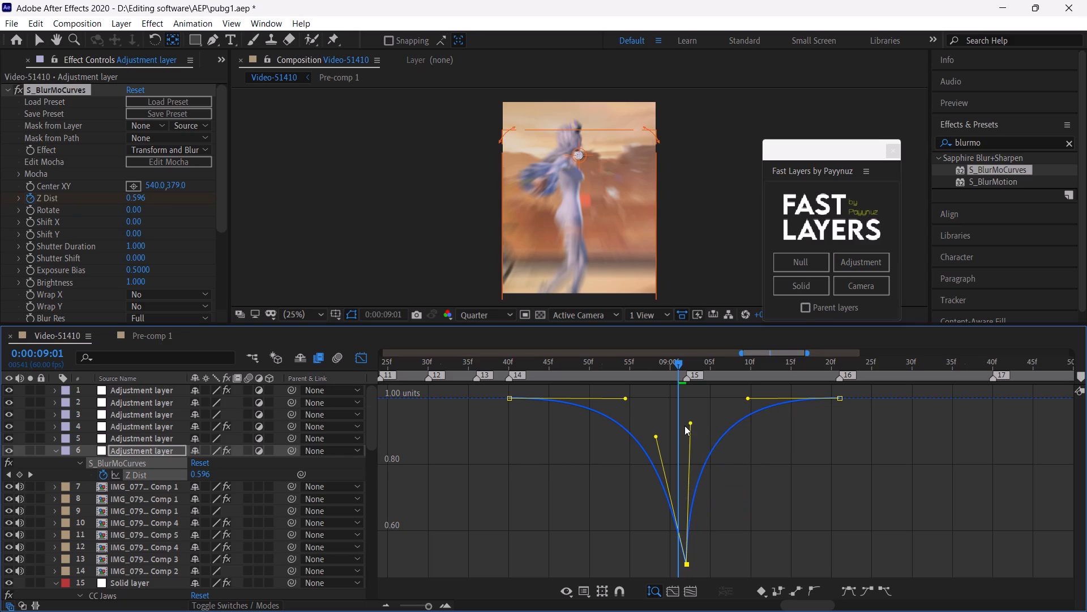
left_click_drag(684, 426, 677, 416)
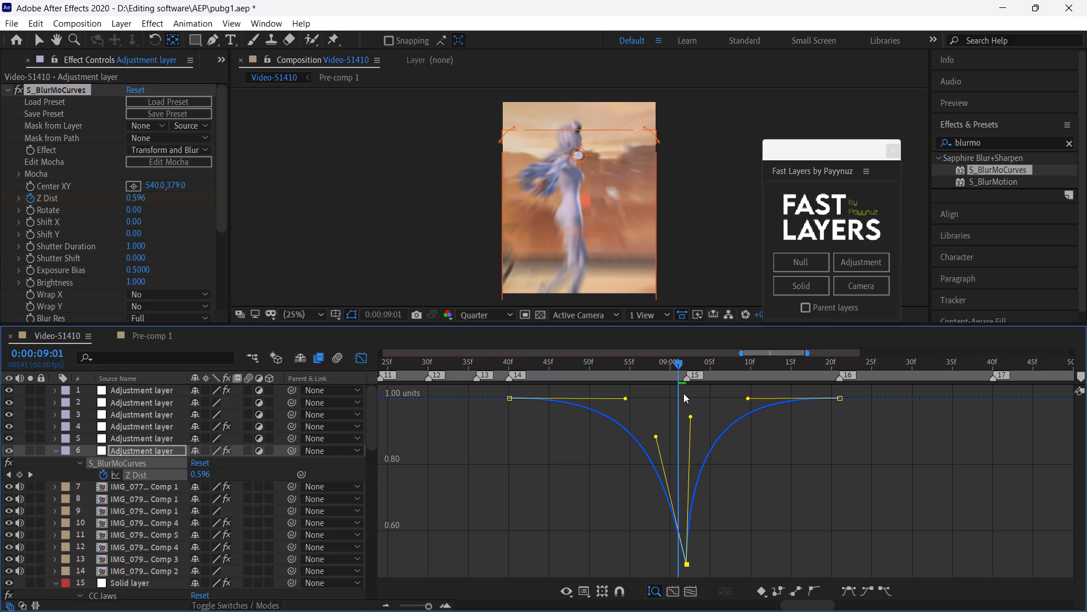
Reshape the first half of the Z Dist curve to slope gently down from marker 14 and plunge steeply into marker 15.
left_click_drag(676, 361, 757, 389)
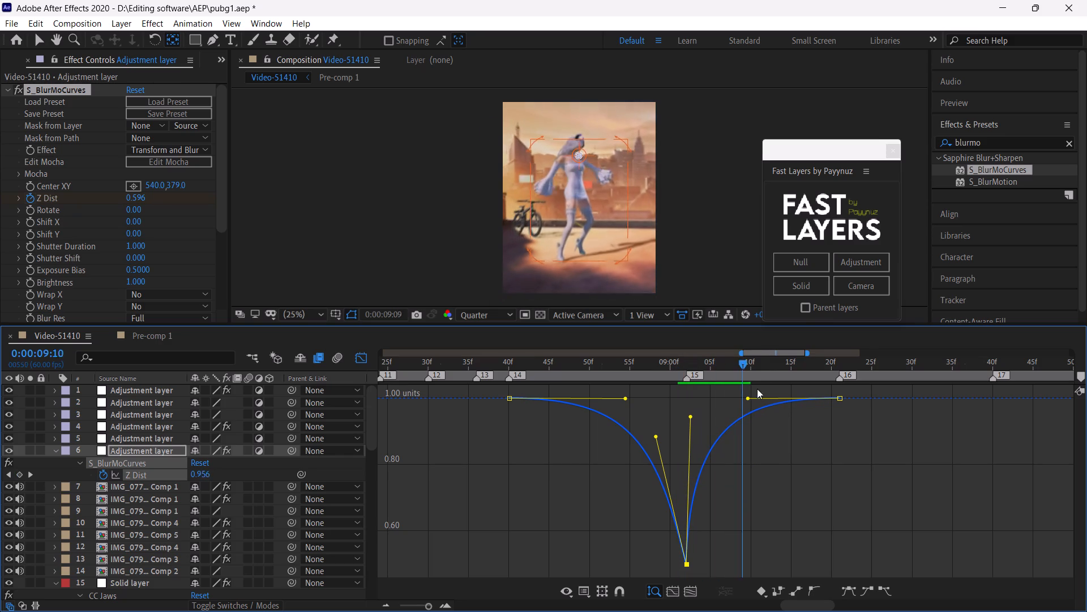
left_click_drag(757, 389, 552, 425)
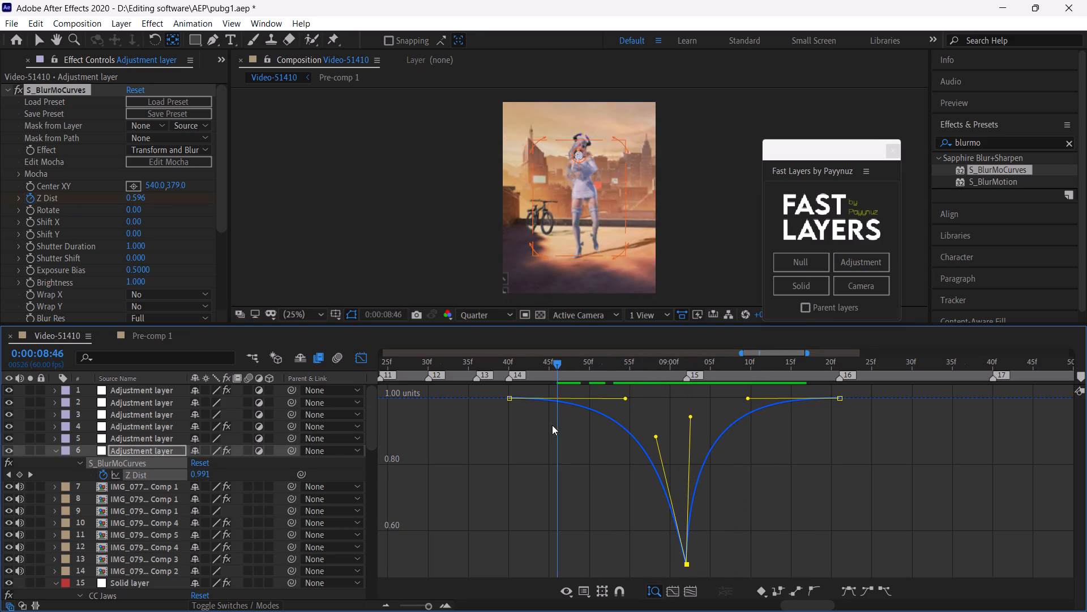
left_click_drag(552, 425, 663, 453)
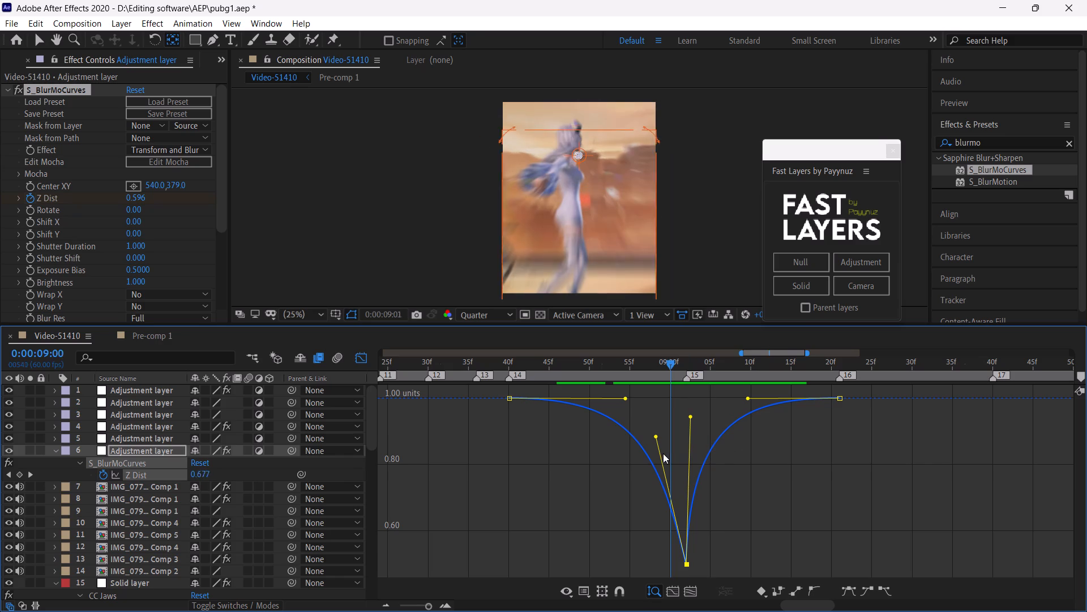
left_click_drag(663, 453, 684, 457)
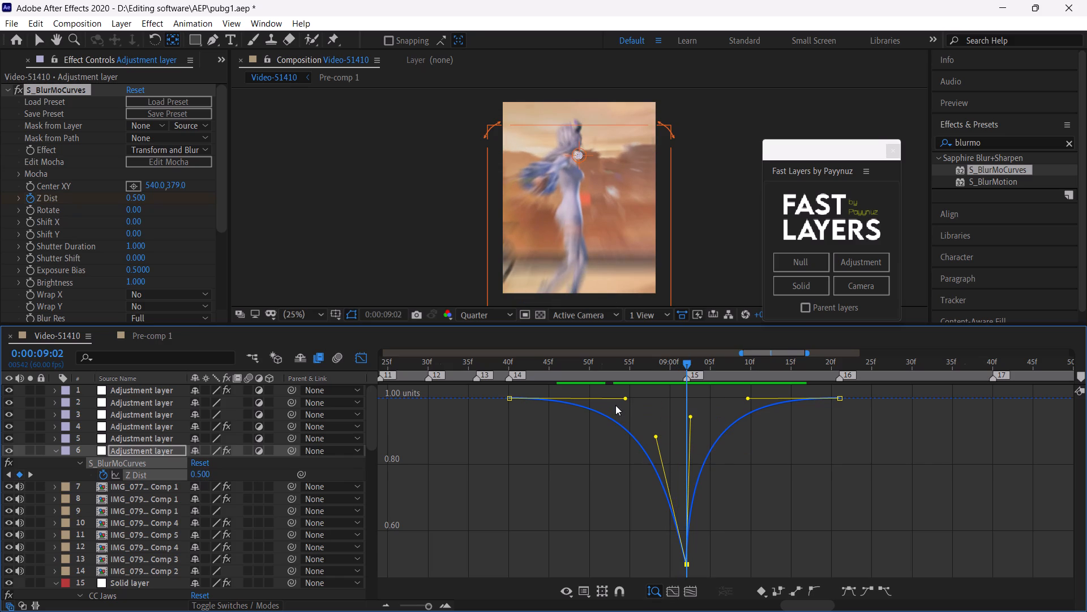
left_click_drag(625, 400, 594, 400)
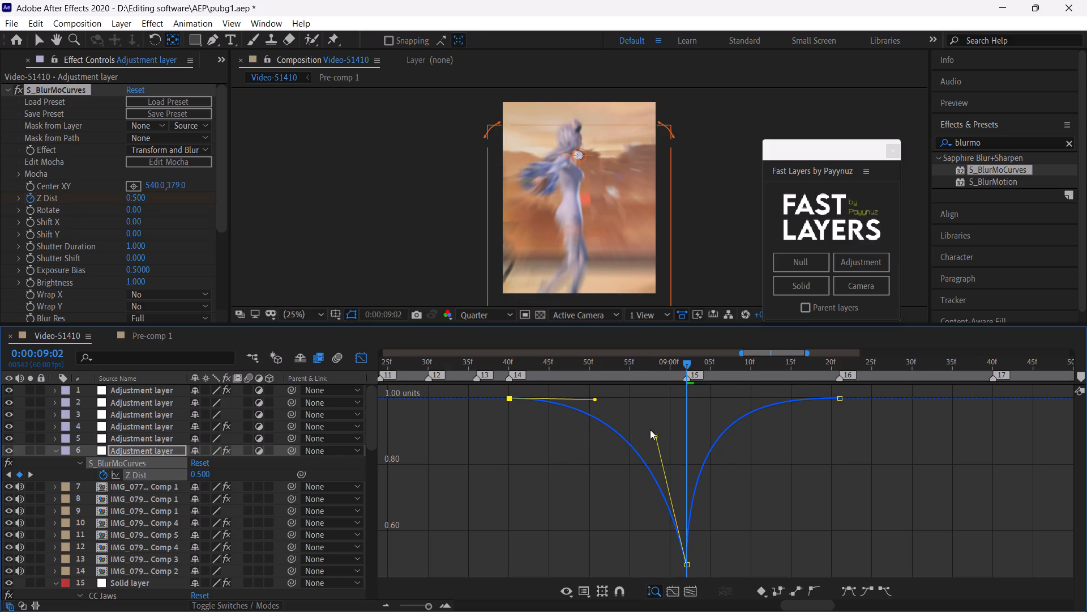
left_click_drag(657, 437, 670, 482)
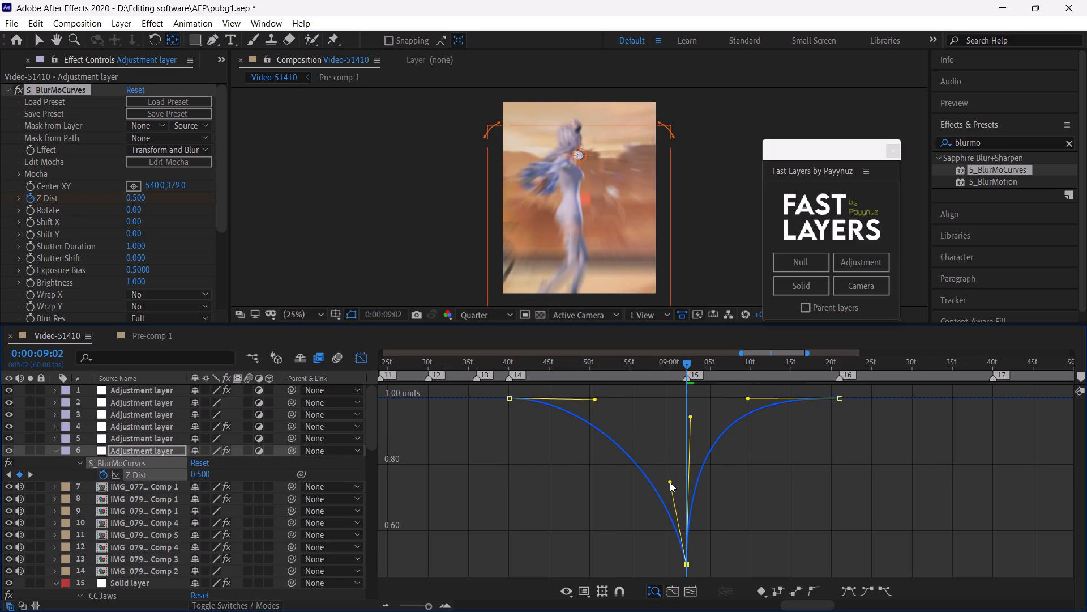
left_click_drag(670, 482, 651, 423)
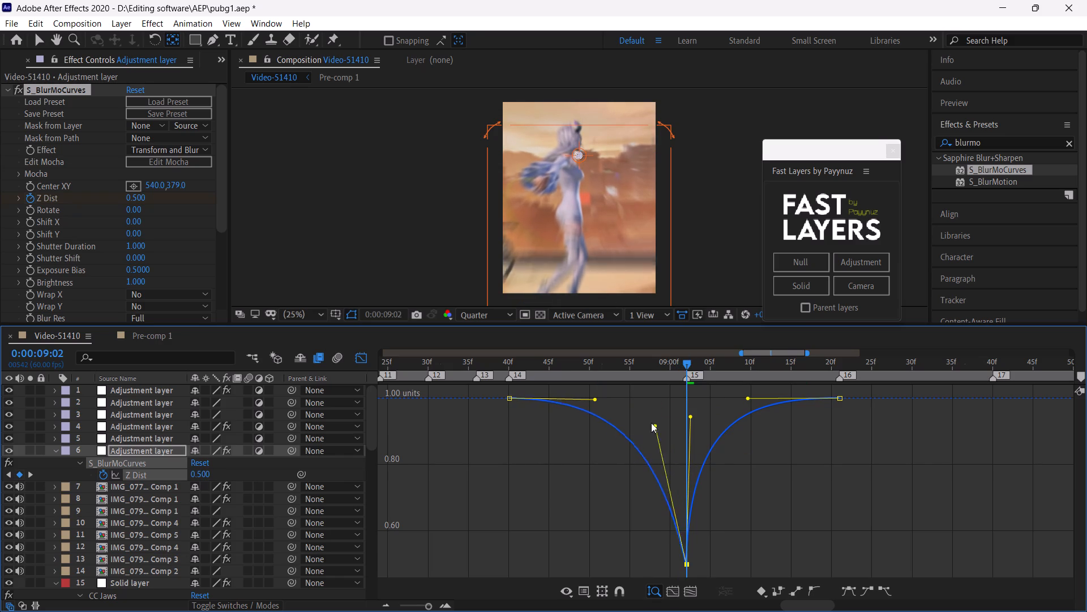
left_click_drag(651, 423, 662, 432)
left_click_drag(594, 401, 629, 417)
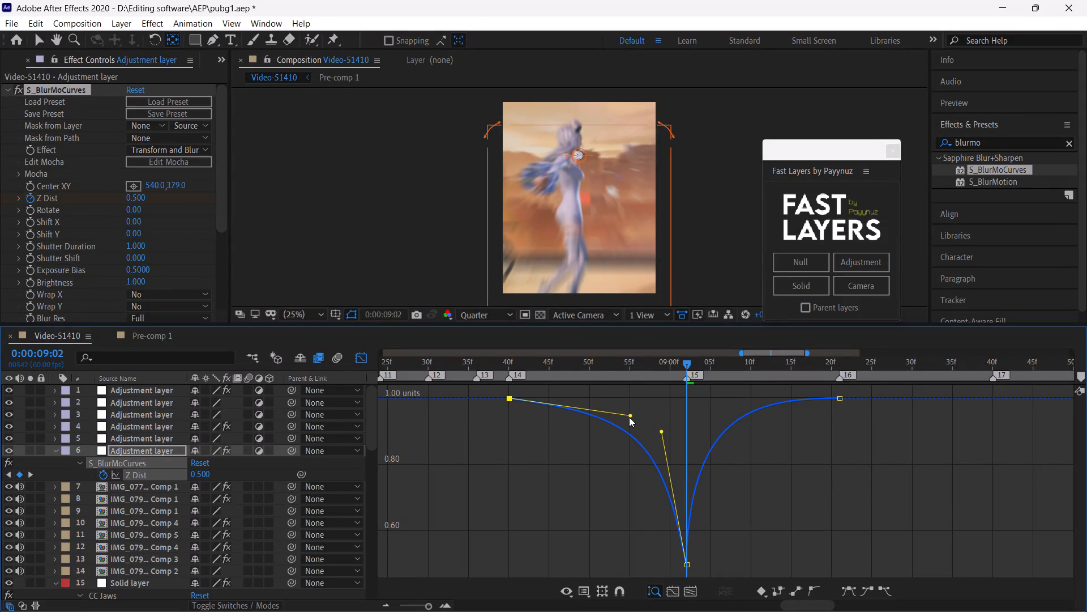
left_click_drag(629, 417, 629, 418)
Soften the second half of the Z Dist curve with a less vertical rise from marker 15 and a slightly sloped approach to marker 16.
left_click(734, 422)
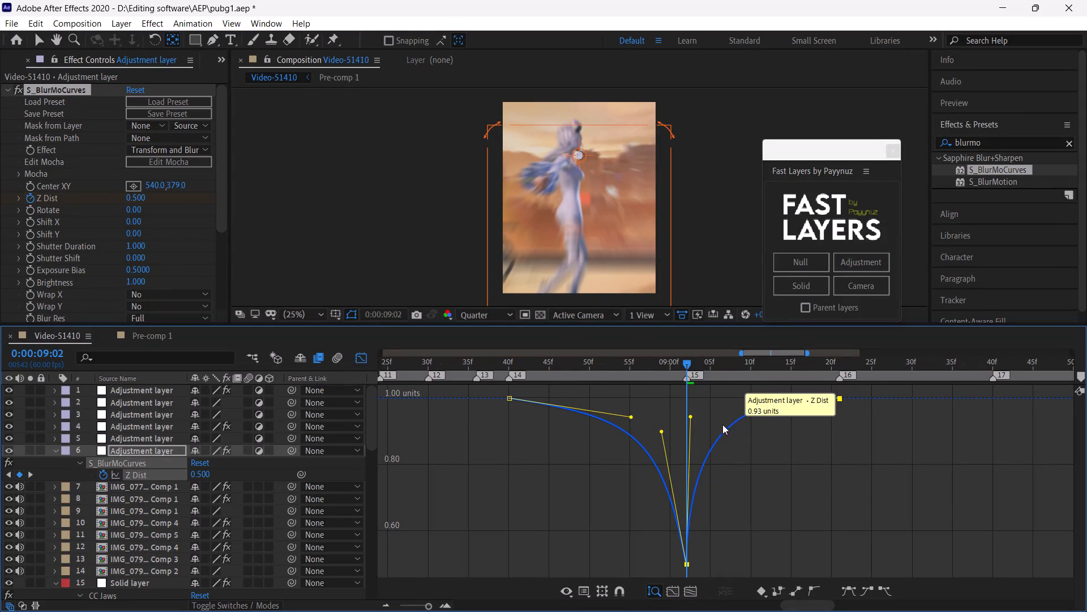
left_click_drag(692, 416, 715, 413)
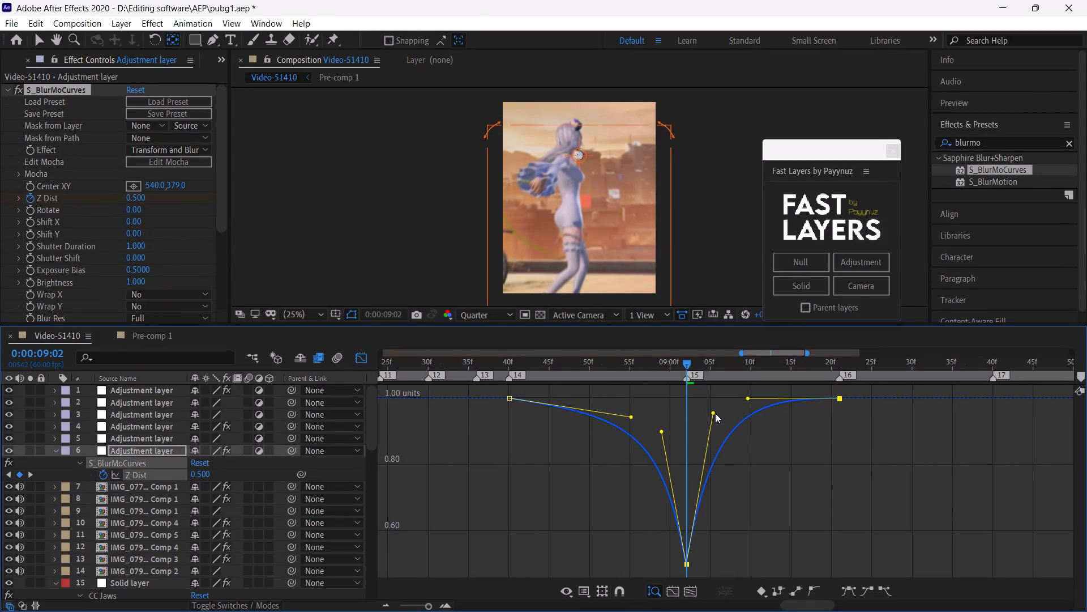
left_click_drag(715, 413, 717, 418)
left_click_drag(746, 398, 734, 410)
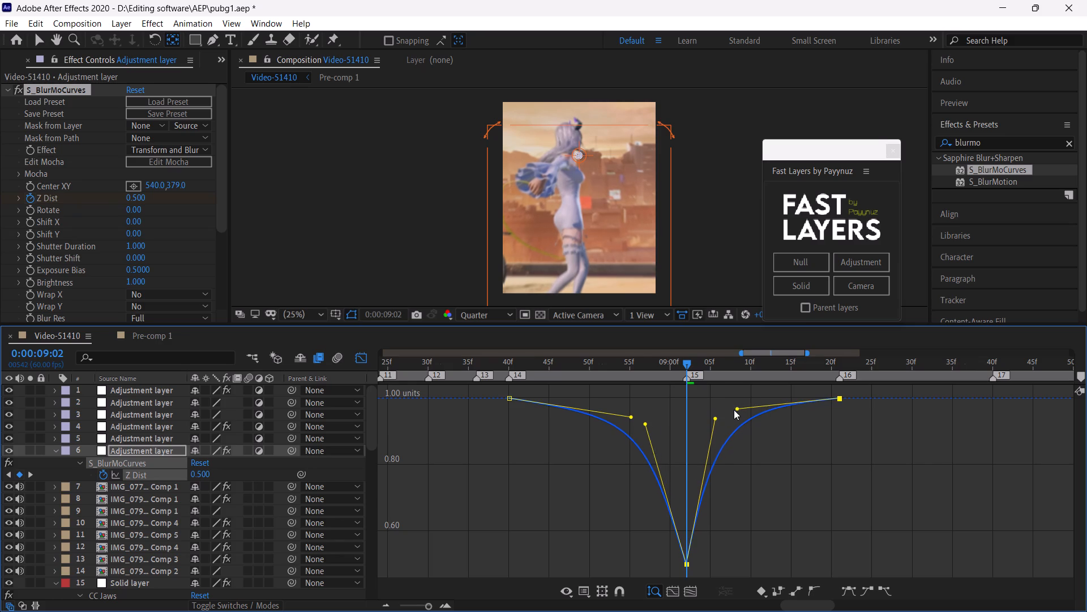
left_click_drag(734, 410, 743, 406)
left_click(769, 465)
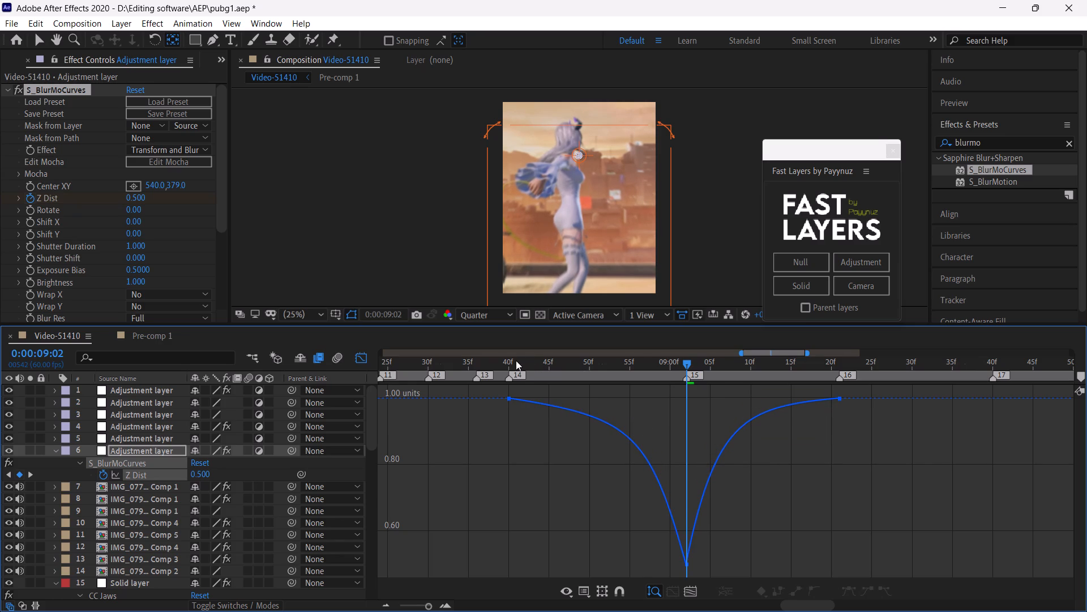
Play back the transition repeatedly from just after marker 14 to judge the reshaped zoom.
left_click(515, 360)
key("space")
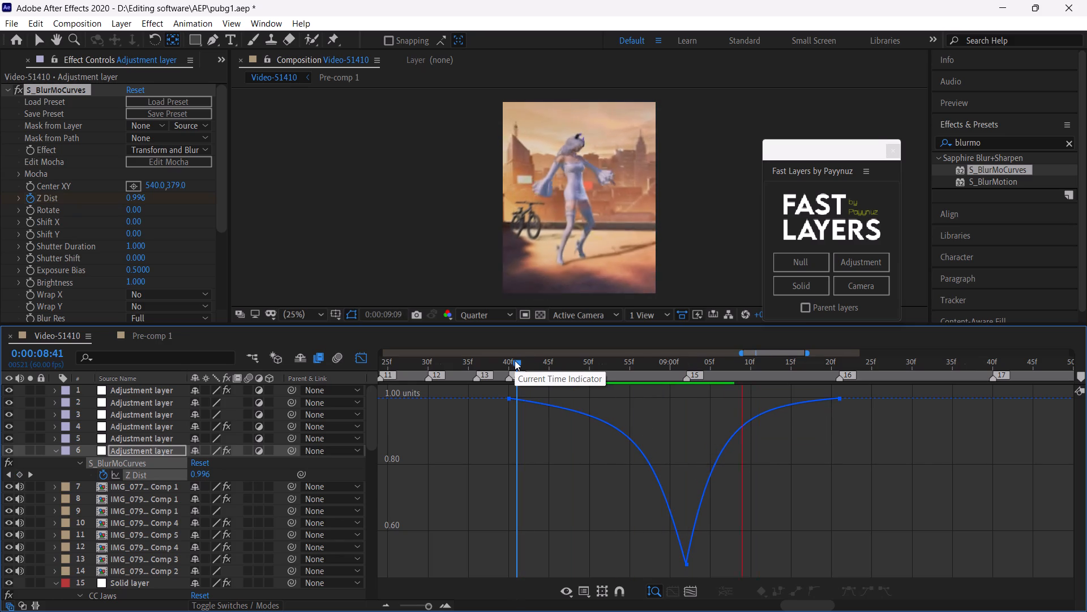
left_click(515, 360)
key("space")
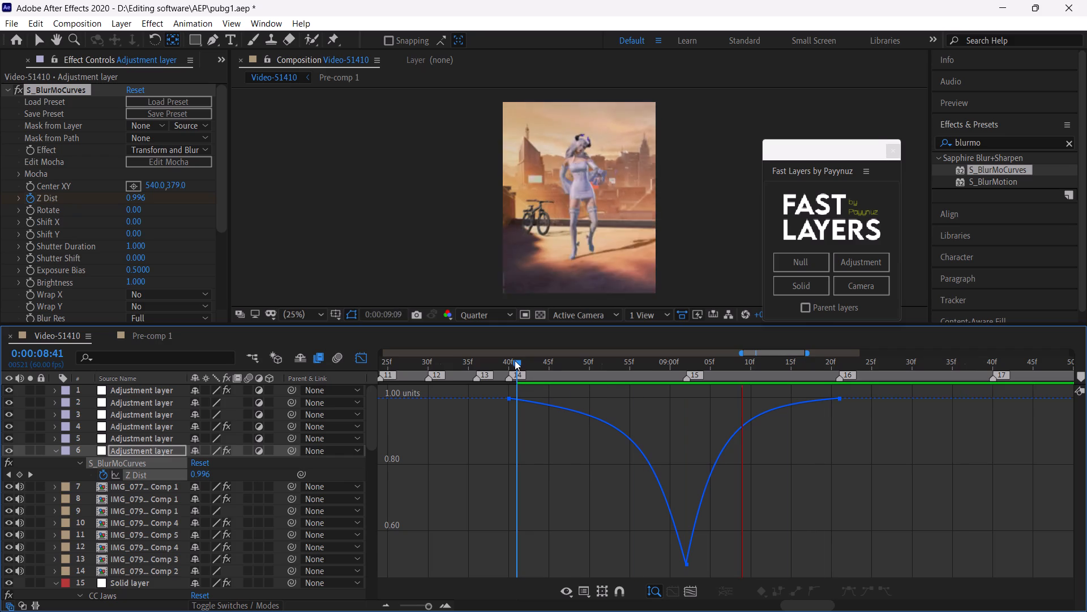
left_click(515, 360)
key("space")
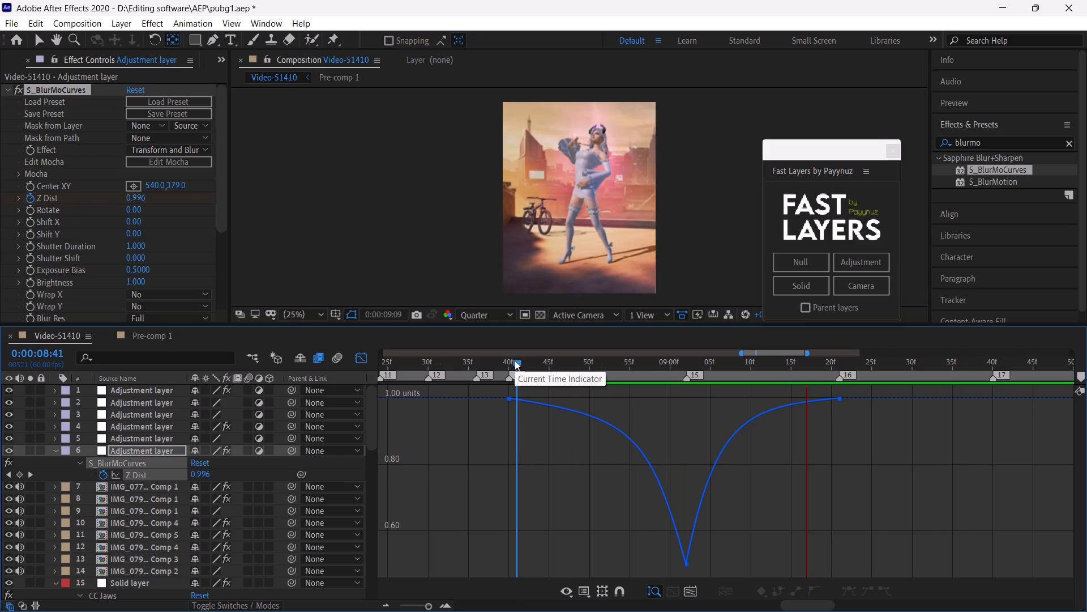
left_click(515, 360)
Save the project and switch from the graph editor back to the layer bars.
key("ctrl+s")
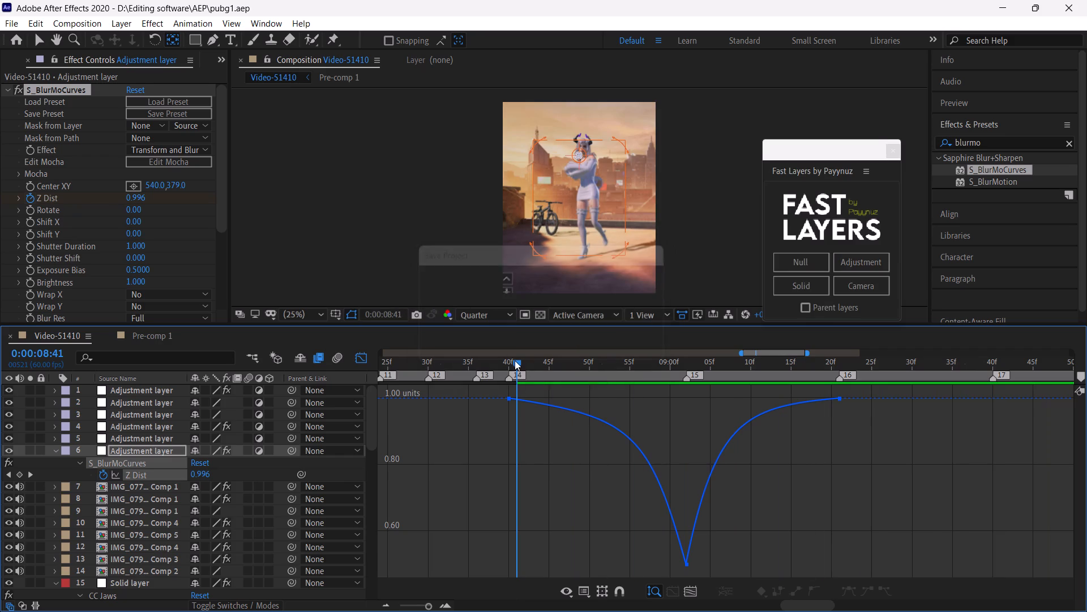
left_click(359, 355)
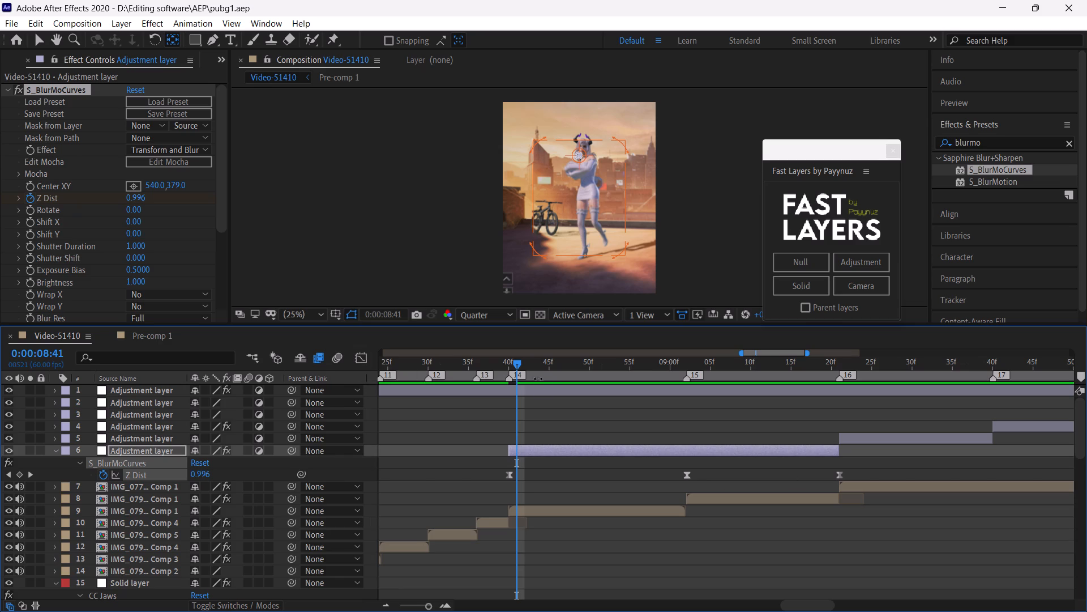
Play the reference clip in Pre-comp 1 from marker 14 to study its motion, and return to Video-51410.
left_click_drag(520, 365, 511, 369)
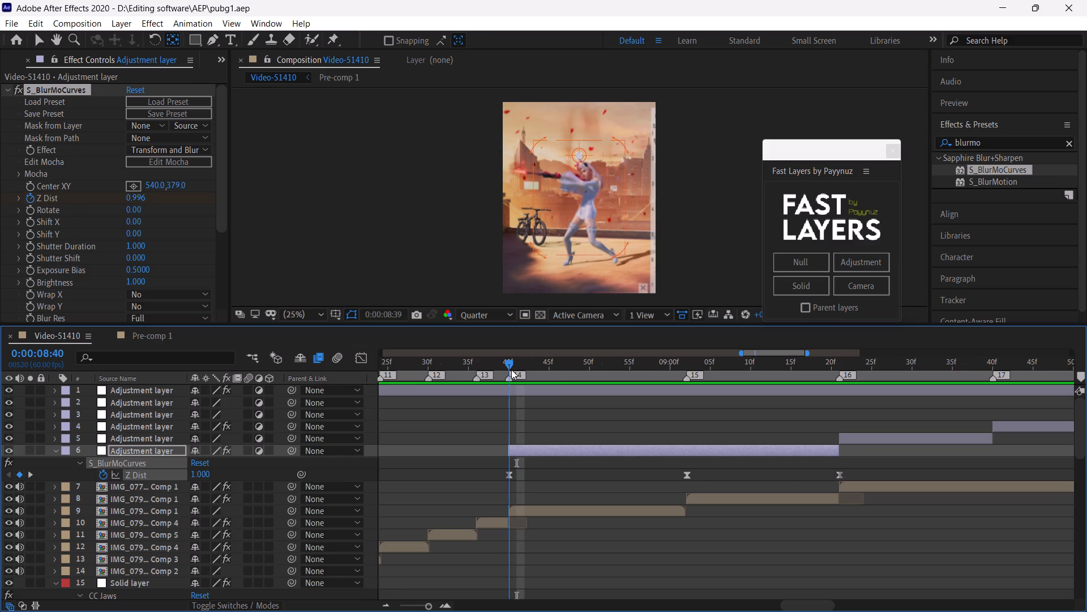
left_click_drag(511, 369, 512, 369)
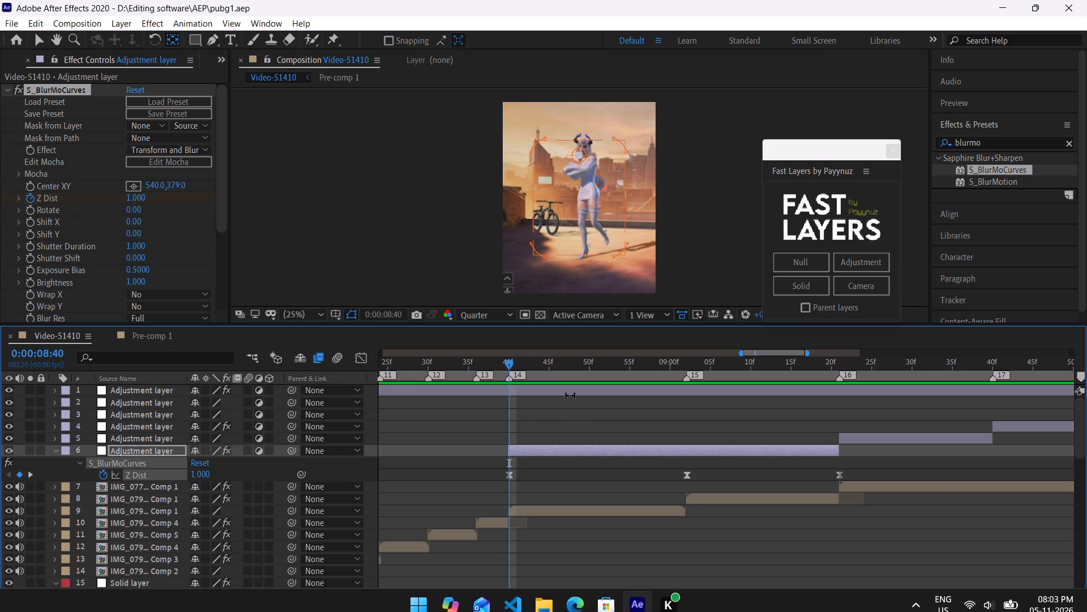
left_click(169, 332)
key("space")
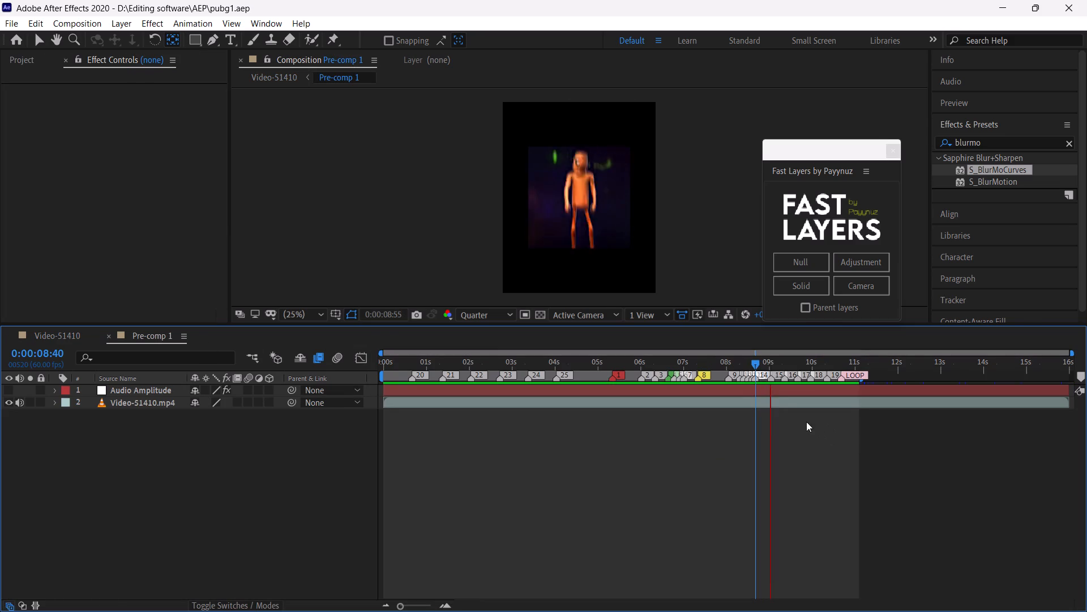
left_click(759, 365)
key("space")
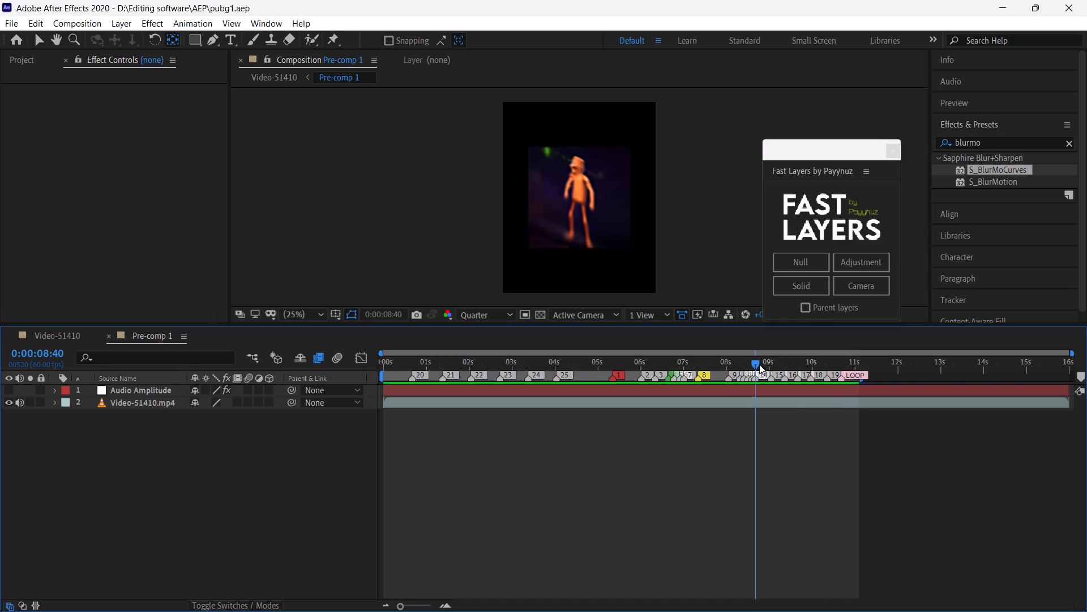
left_click(759, 364)
left_click(56, 336)
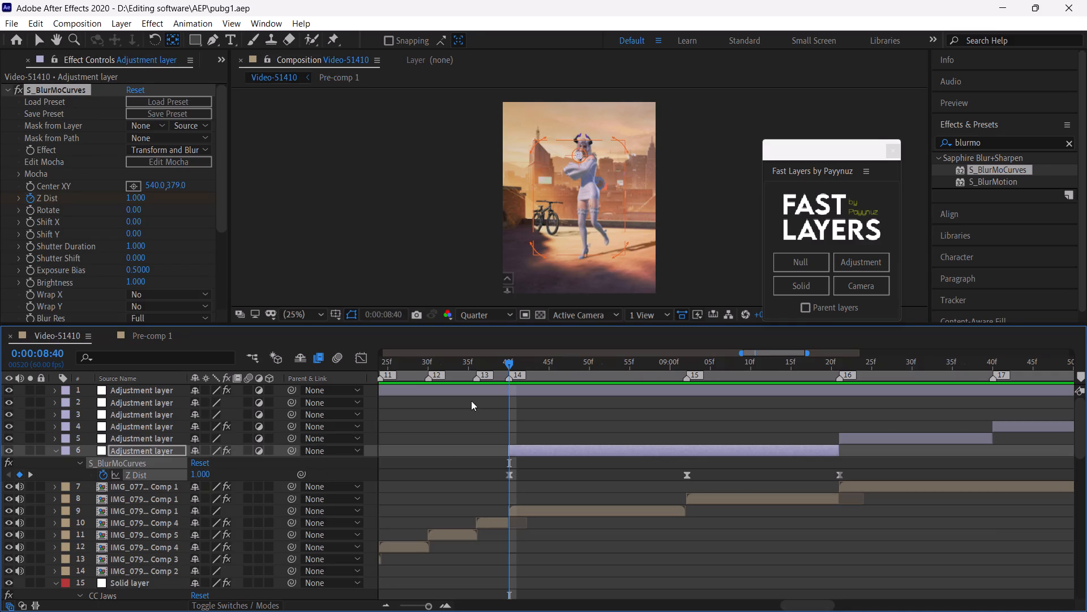
Add a new adjustment layer over the marker 14 to 16 span and split it at marker 15.
left_click_drag(506, 362, 679, 431)
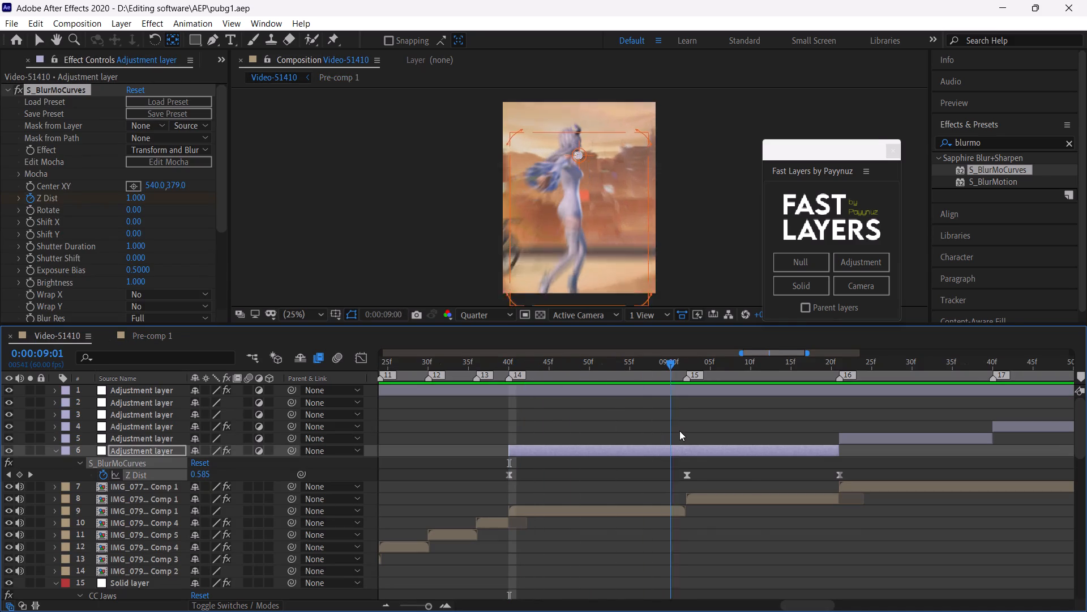
left_click_drag(679, 431, 683, 433)
left_click(874, 262)
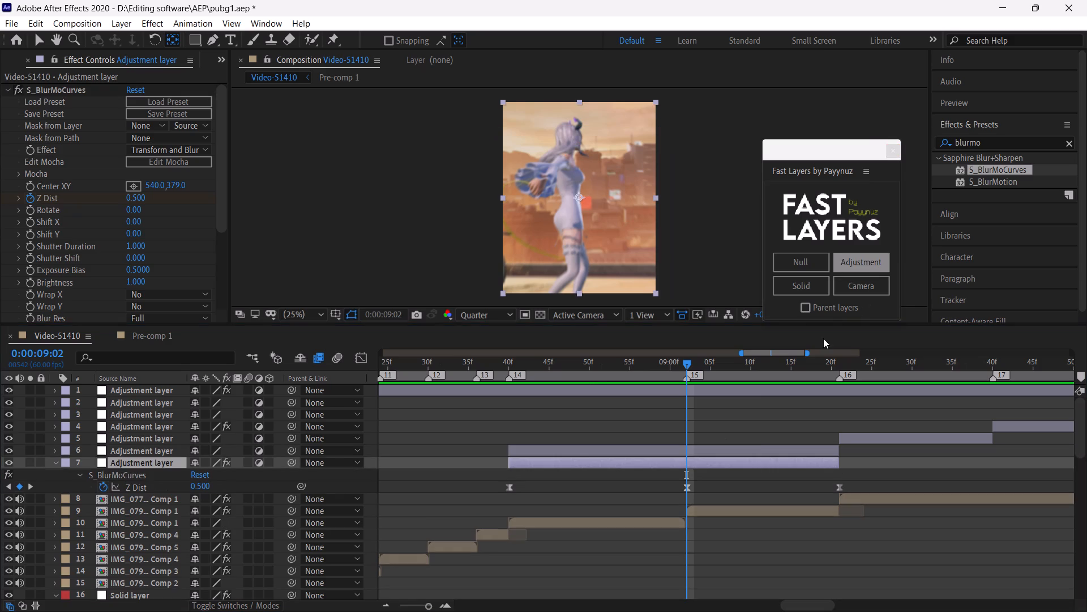
left_click(754, 446)
key("ctrl+shift+d")
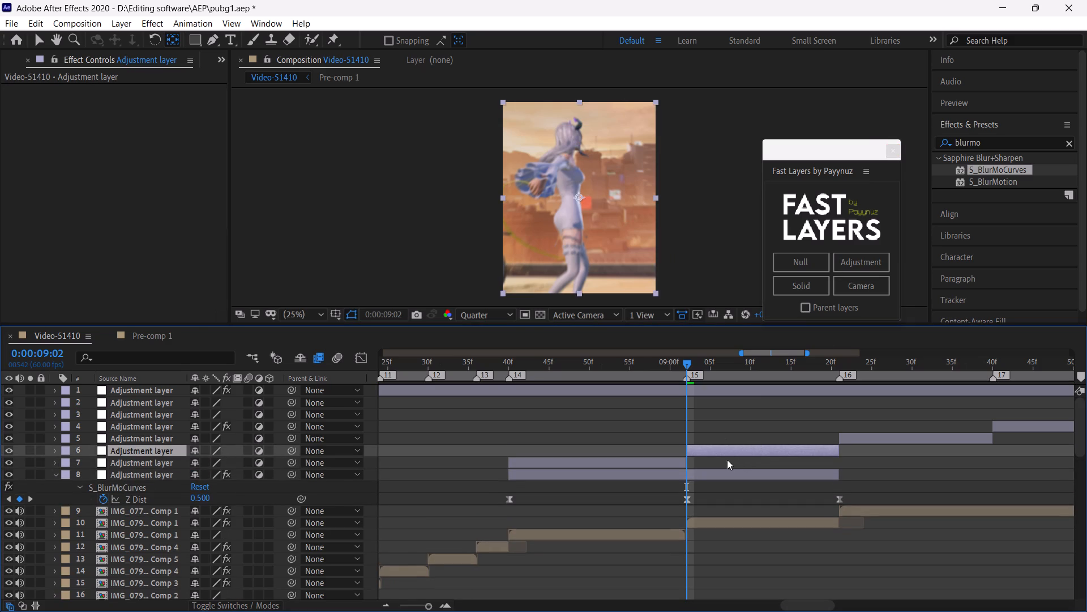
Apply the Ryan's Blur Shake v3 preset from the Ryan's Shakes folder to the adjustment layer between markers 15 and 16.
left_click(189, 27)
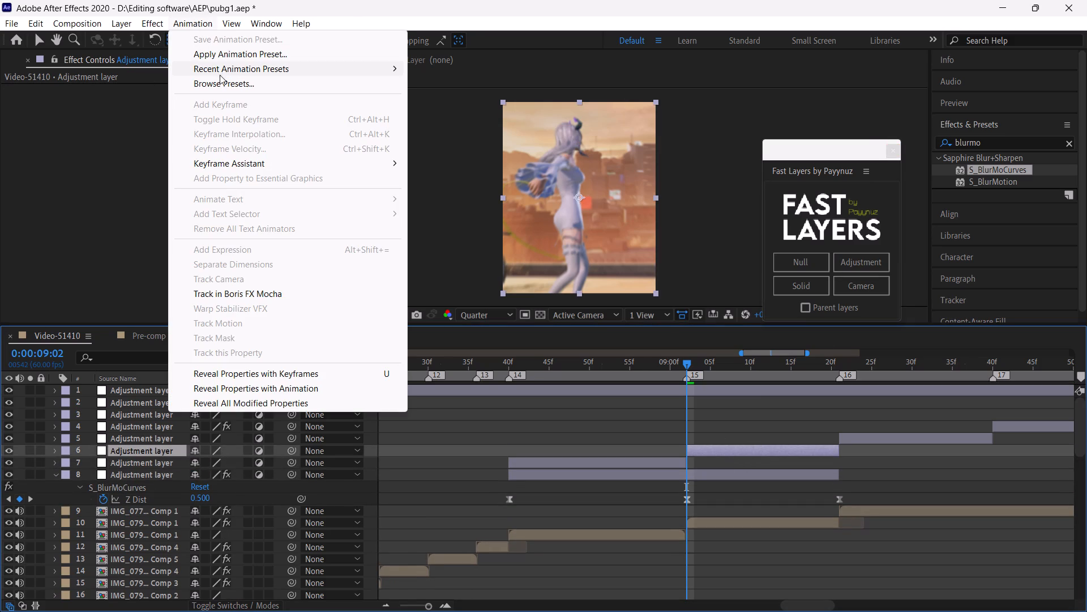
left_click(225, 69)
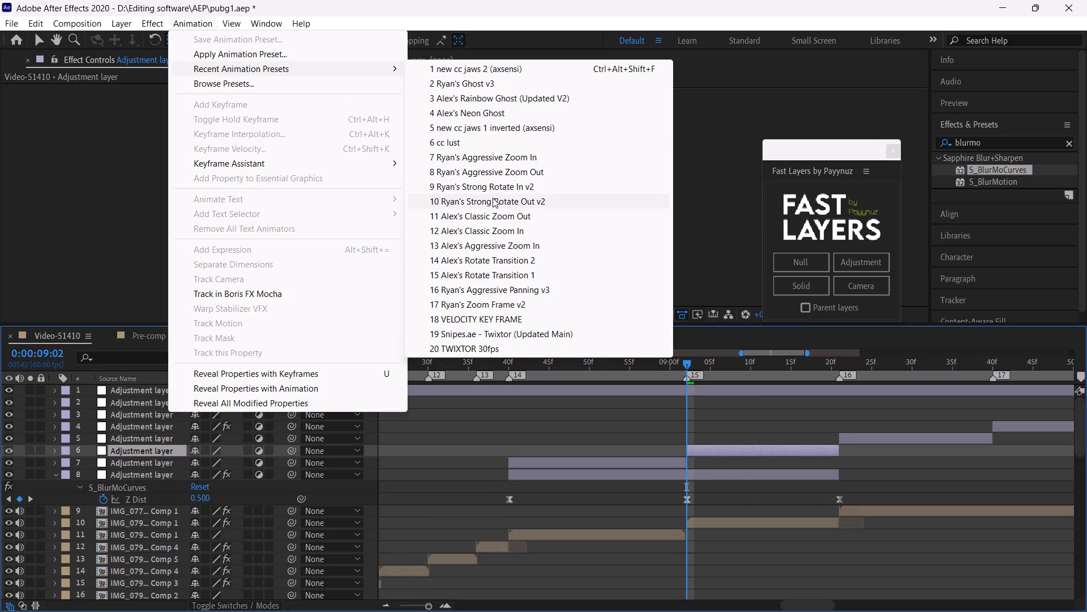
left_click(299, 59)
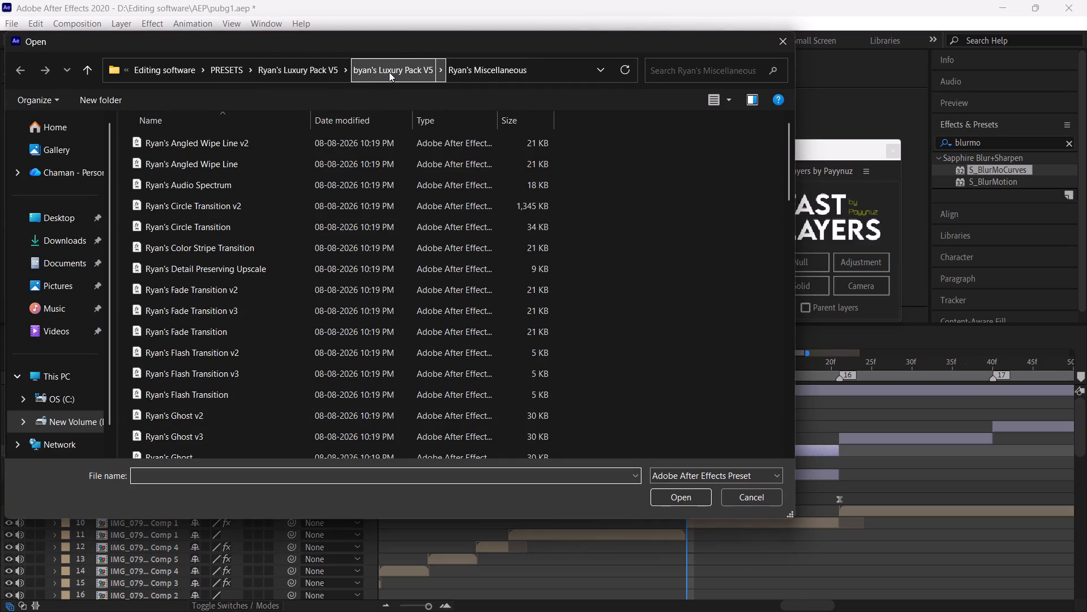
left_click(389, 72)
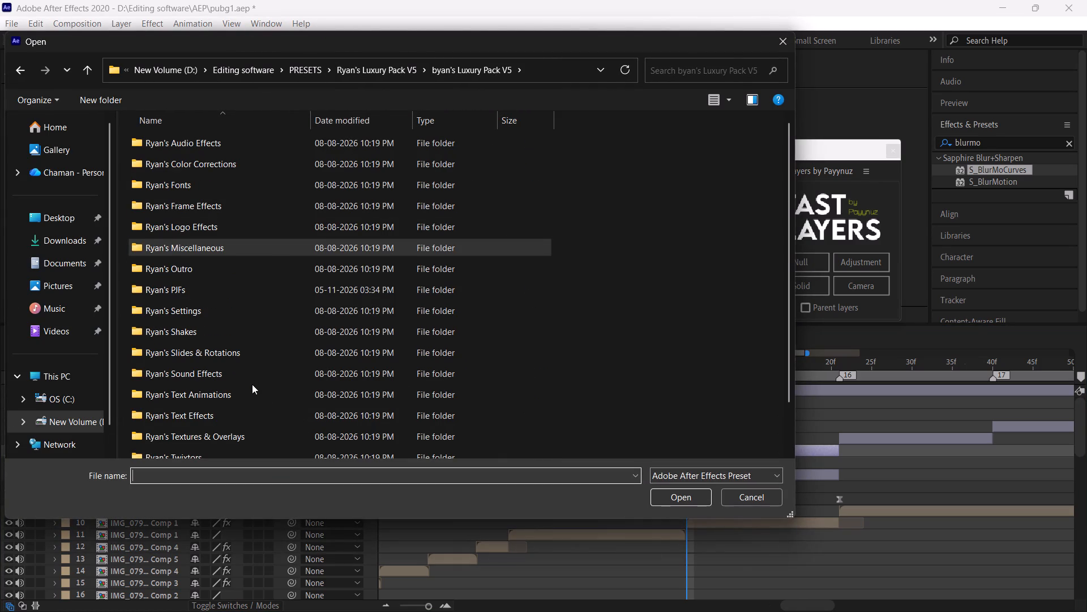
scroll(254, 390, "down", 1)
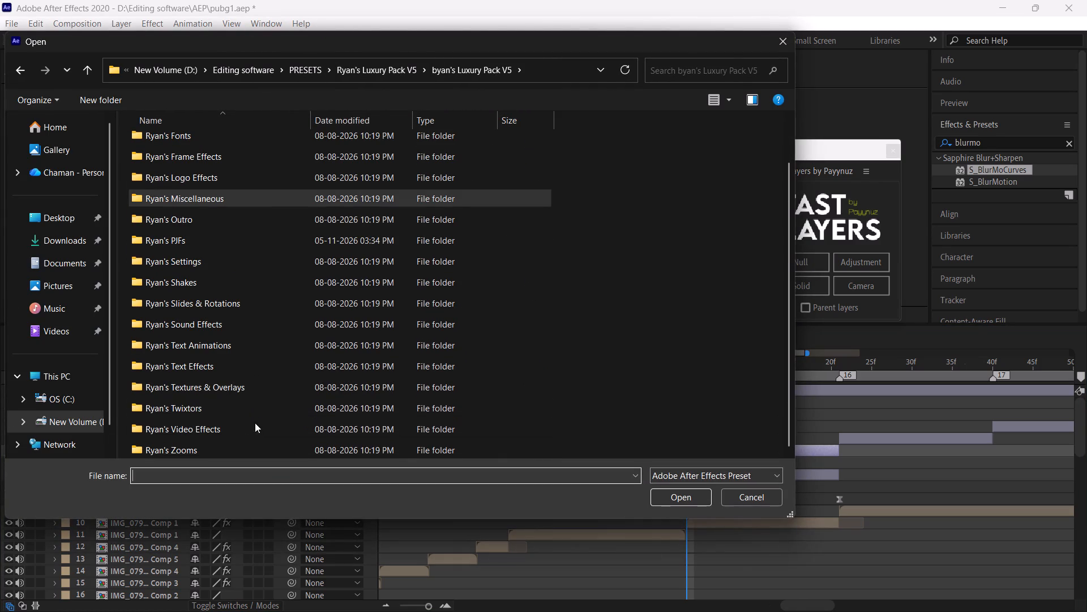
scroll(250, 427, "down", 1)
double_click(235, 279)
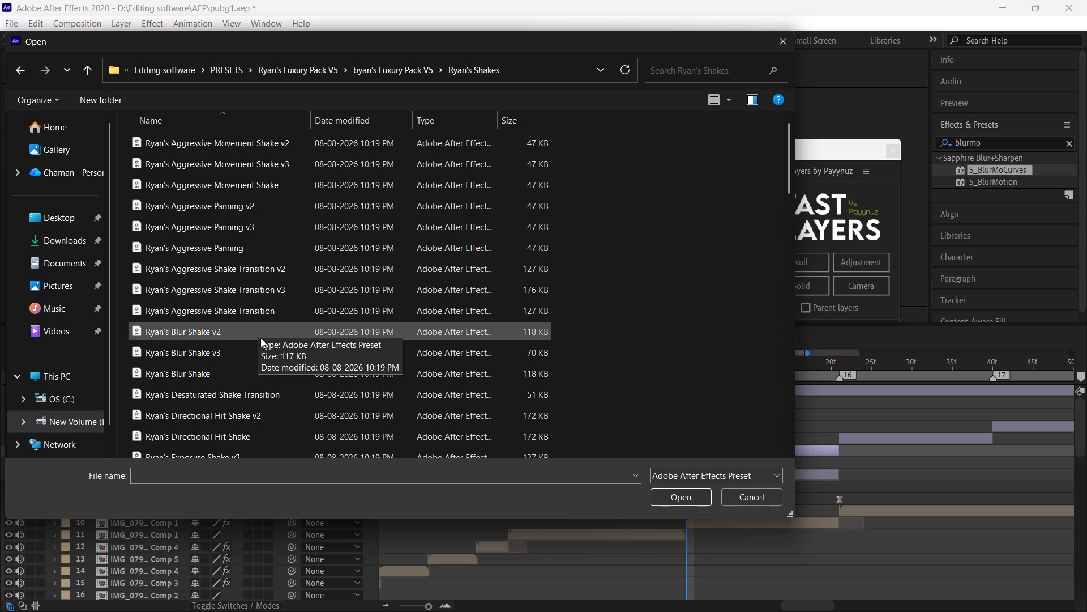
left_click(258, 356)
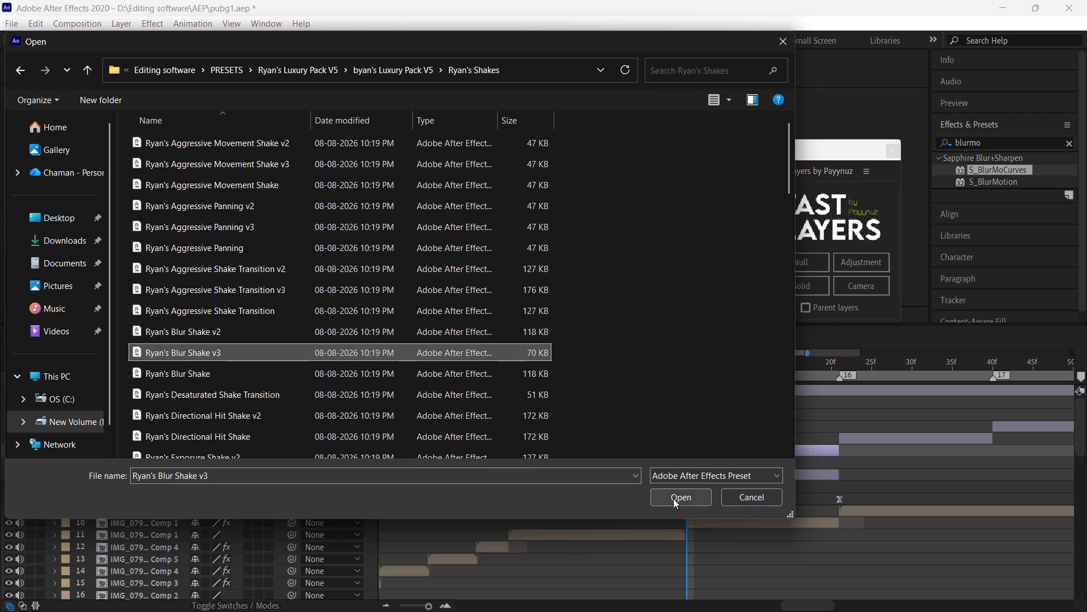
left_click(673, 499)
left_click(747, 367)
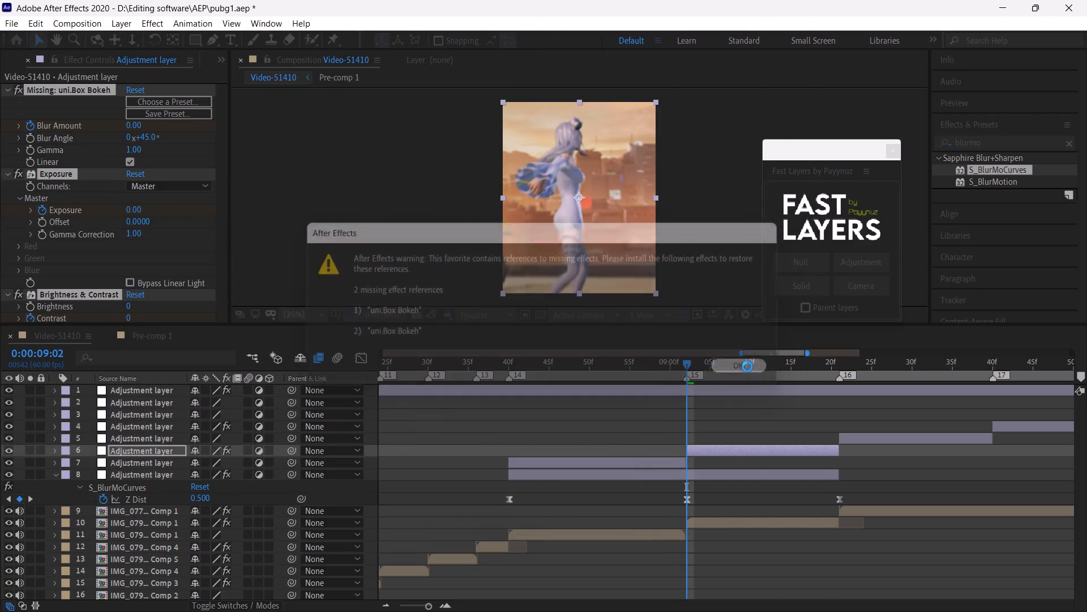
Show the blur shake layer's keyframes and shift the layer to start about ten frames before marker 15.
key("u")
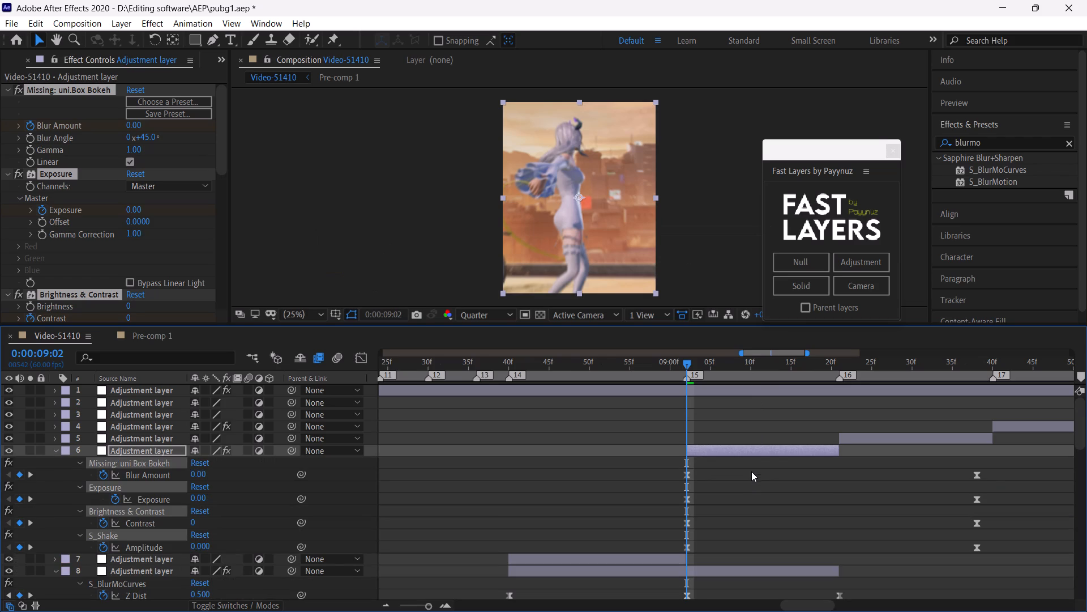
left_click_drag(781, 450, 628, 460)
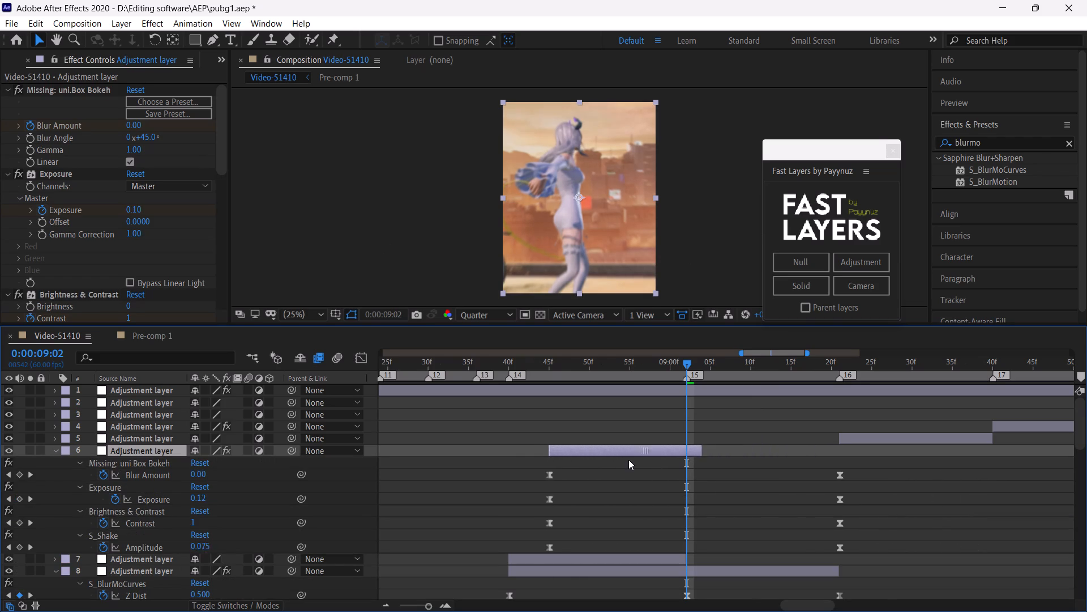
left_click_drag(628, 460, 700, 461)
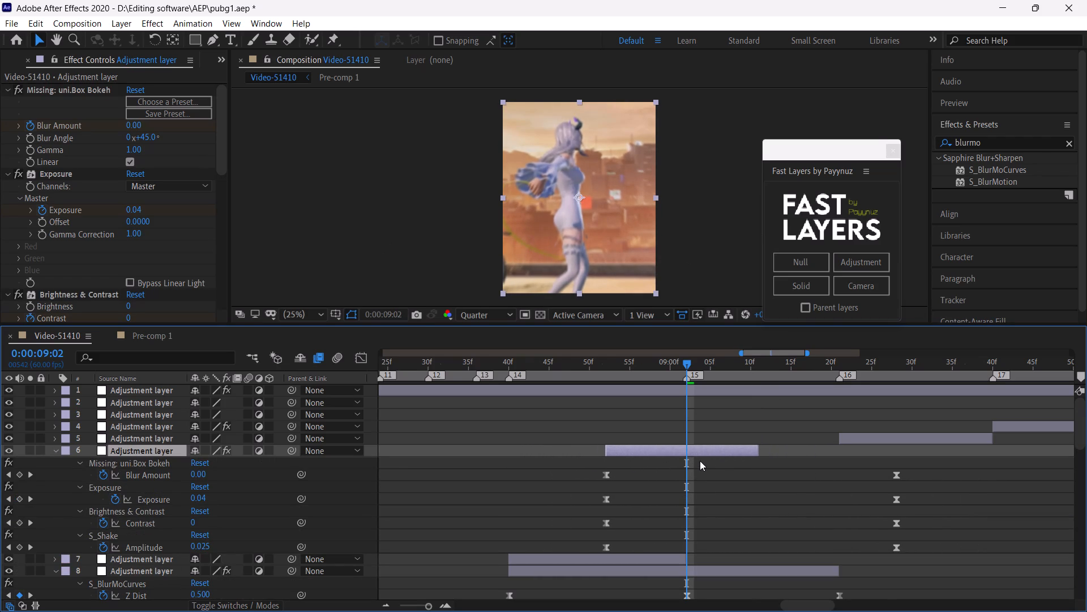
Preview the shifted blur shake from just before the layer's start.
left_click(624, 365)
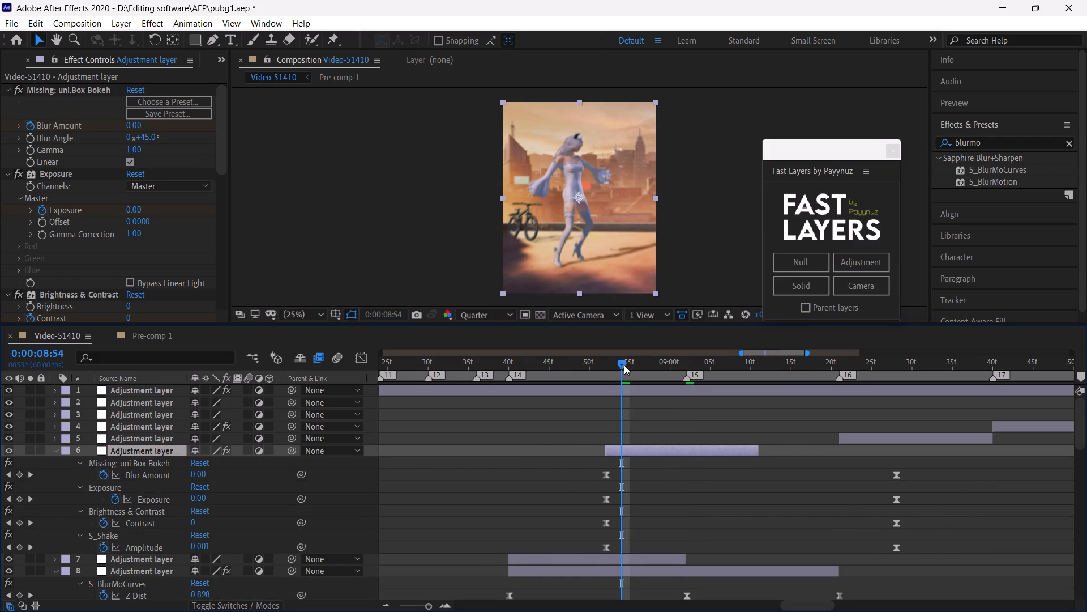
left_click(600, 363)
key("space")
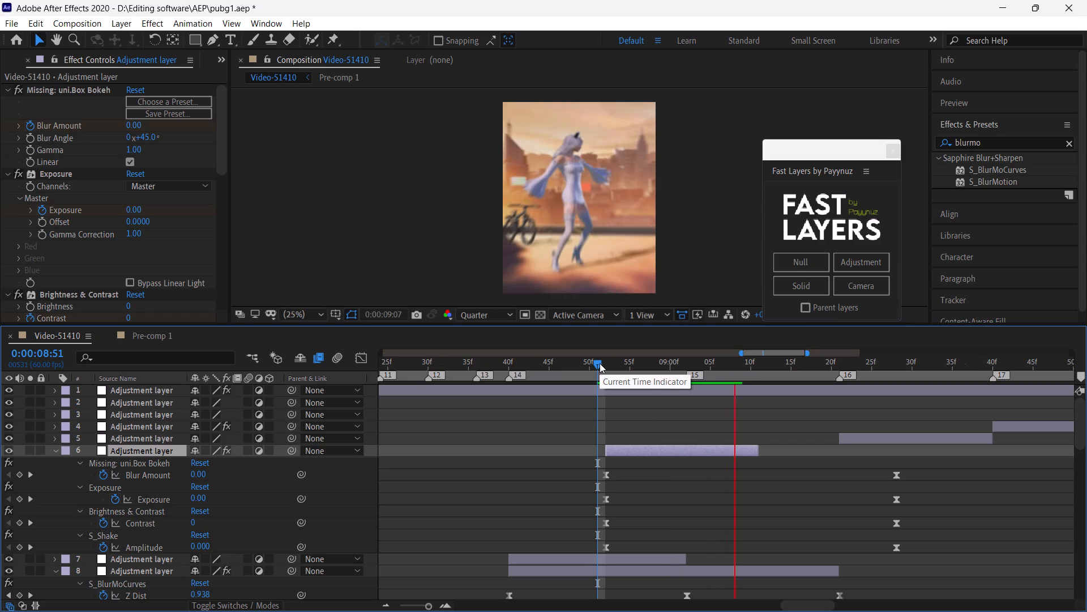
left_click(600, 363)
key("space")
left_click(600, 363)
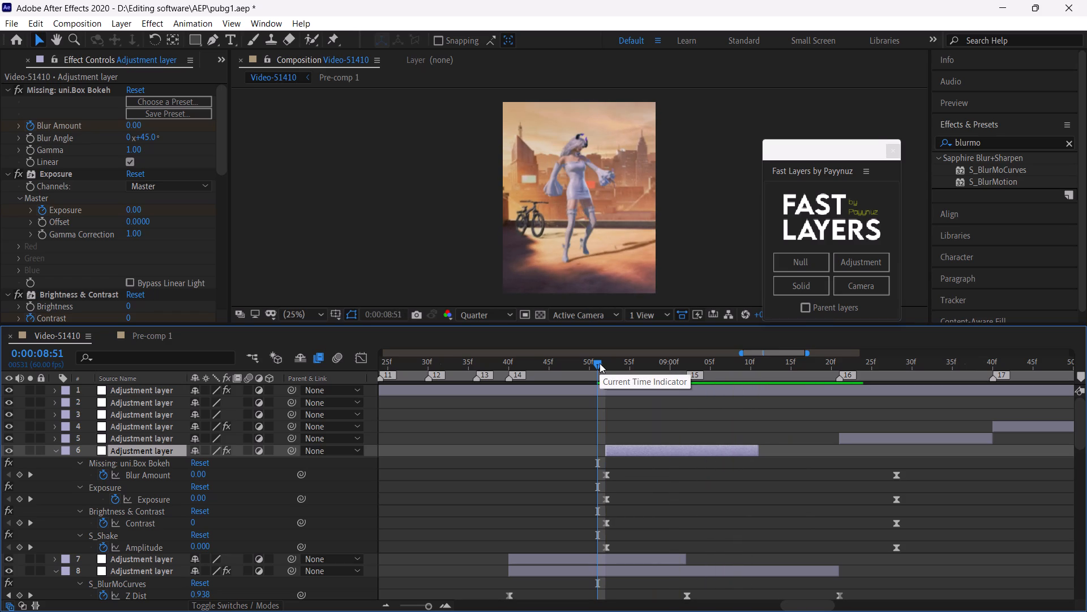
Undo the layer shift and the Ryan's Blur Shake v3 preset on the adjustment layer after marker 15.
key("ctrl+z")
key("ctrl+z")
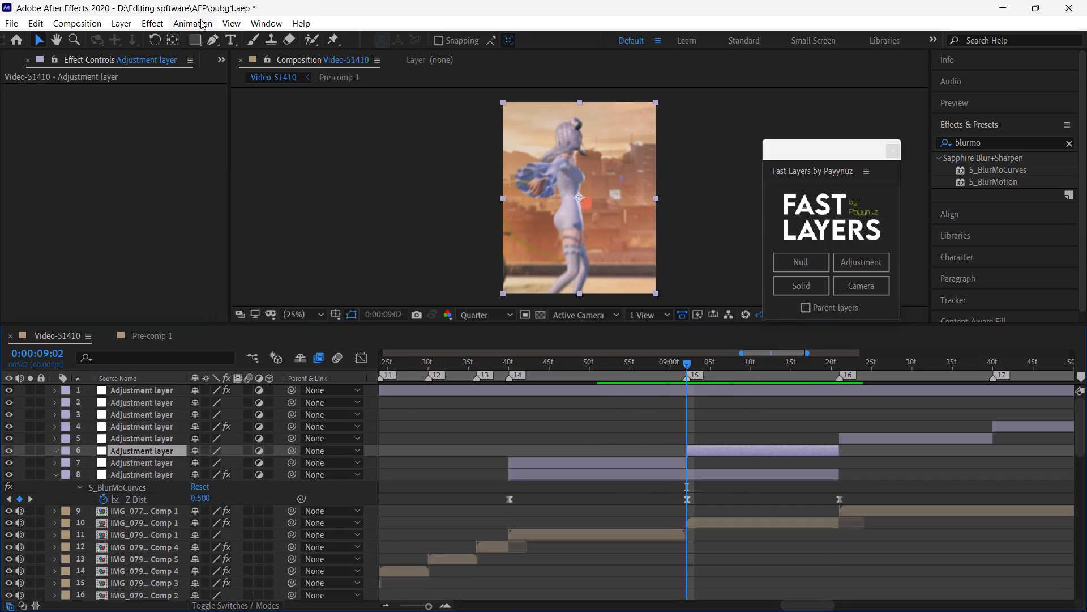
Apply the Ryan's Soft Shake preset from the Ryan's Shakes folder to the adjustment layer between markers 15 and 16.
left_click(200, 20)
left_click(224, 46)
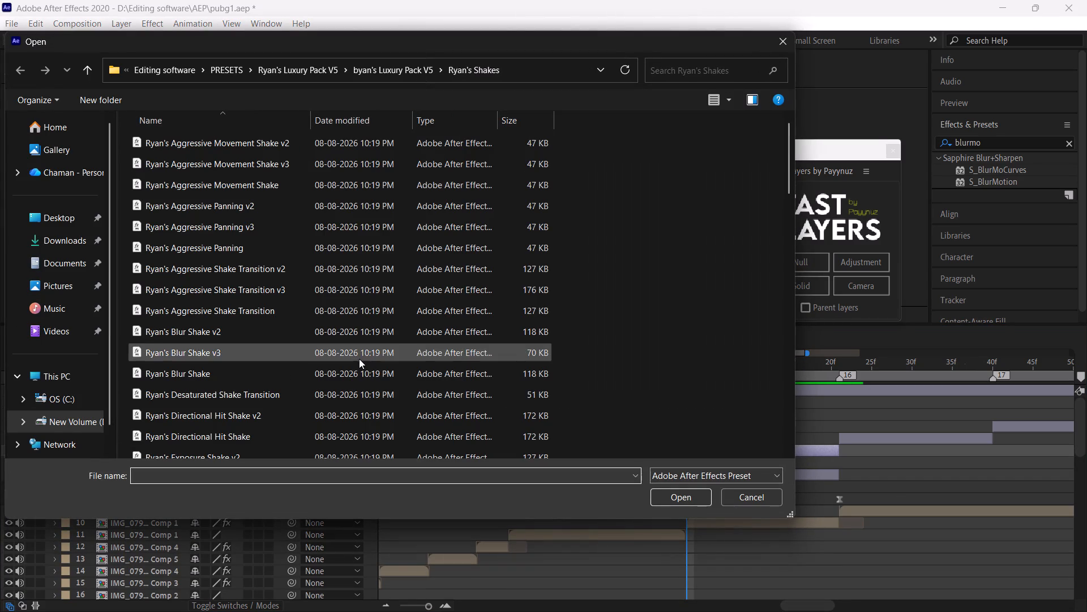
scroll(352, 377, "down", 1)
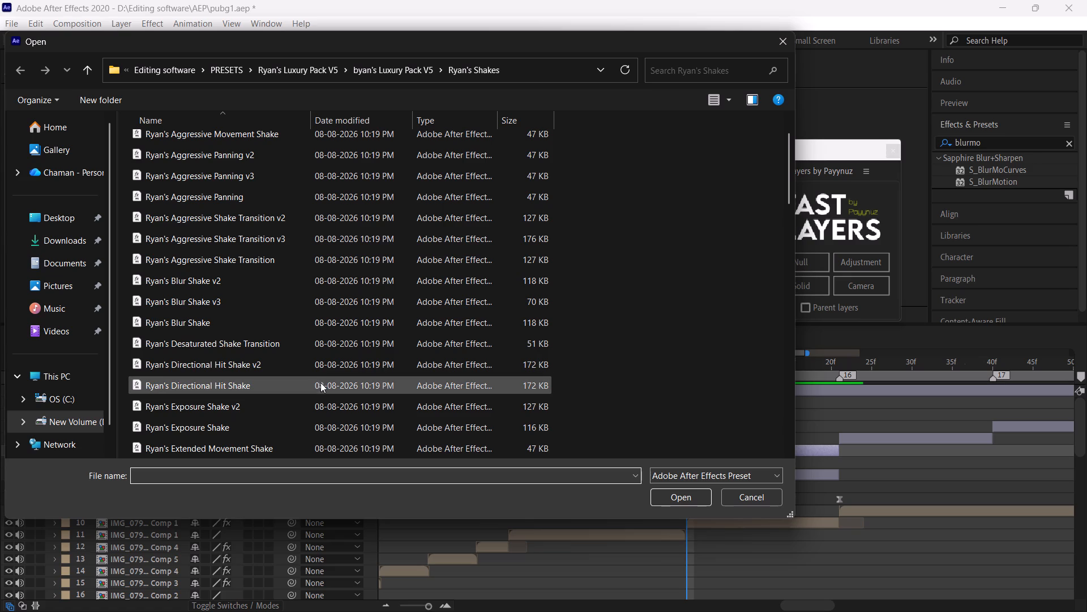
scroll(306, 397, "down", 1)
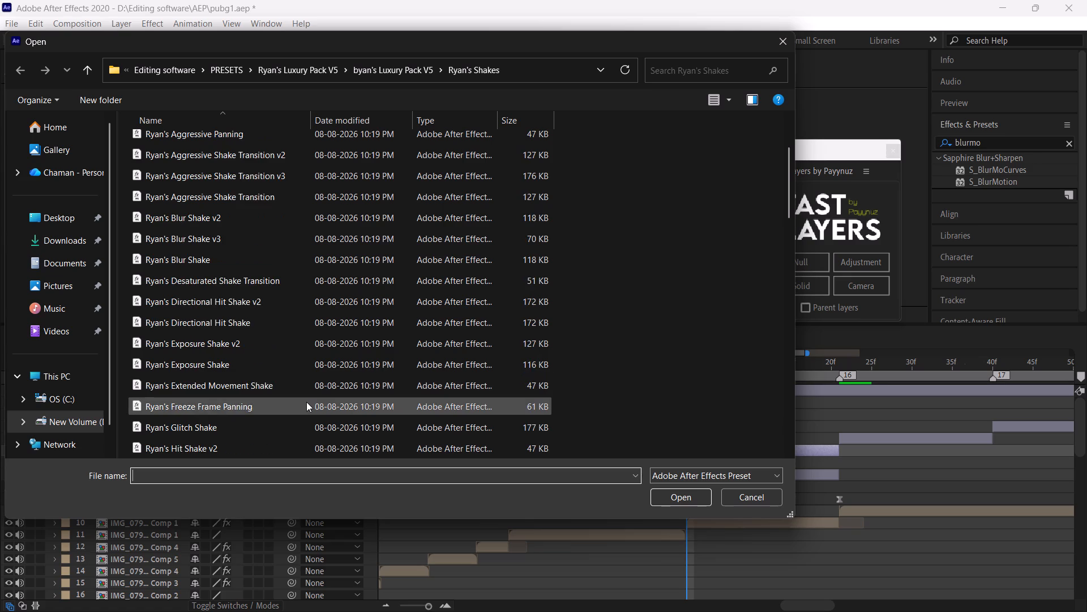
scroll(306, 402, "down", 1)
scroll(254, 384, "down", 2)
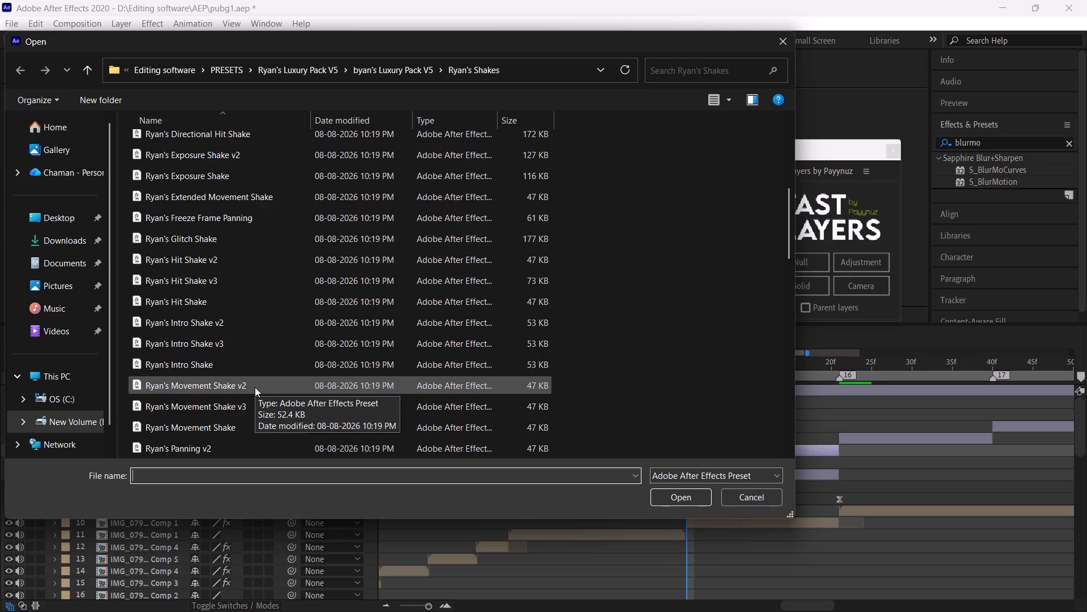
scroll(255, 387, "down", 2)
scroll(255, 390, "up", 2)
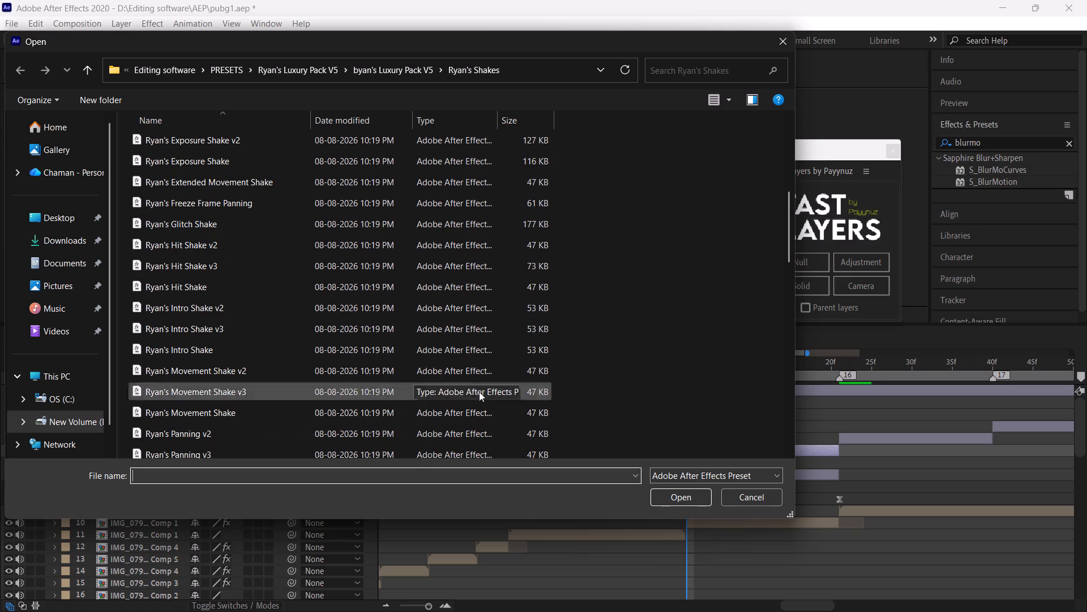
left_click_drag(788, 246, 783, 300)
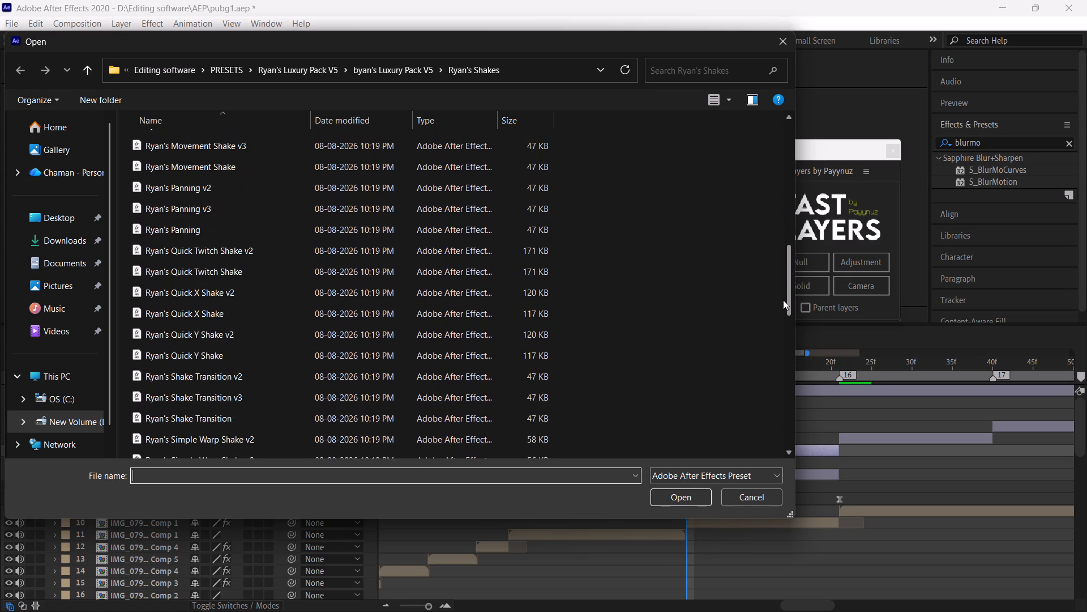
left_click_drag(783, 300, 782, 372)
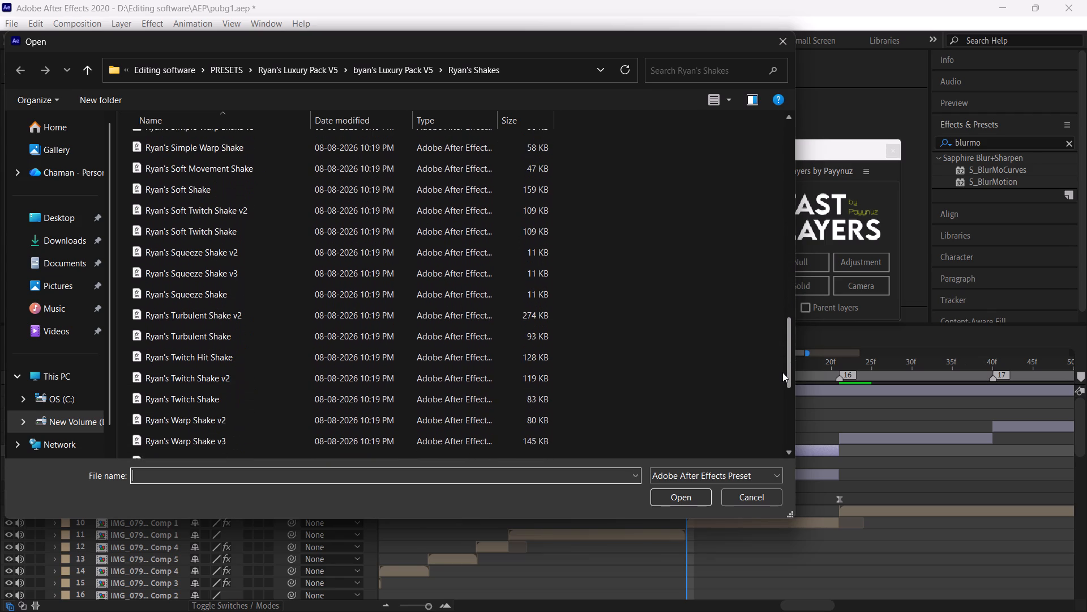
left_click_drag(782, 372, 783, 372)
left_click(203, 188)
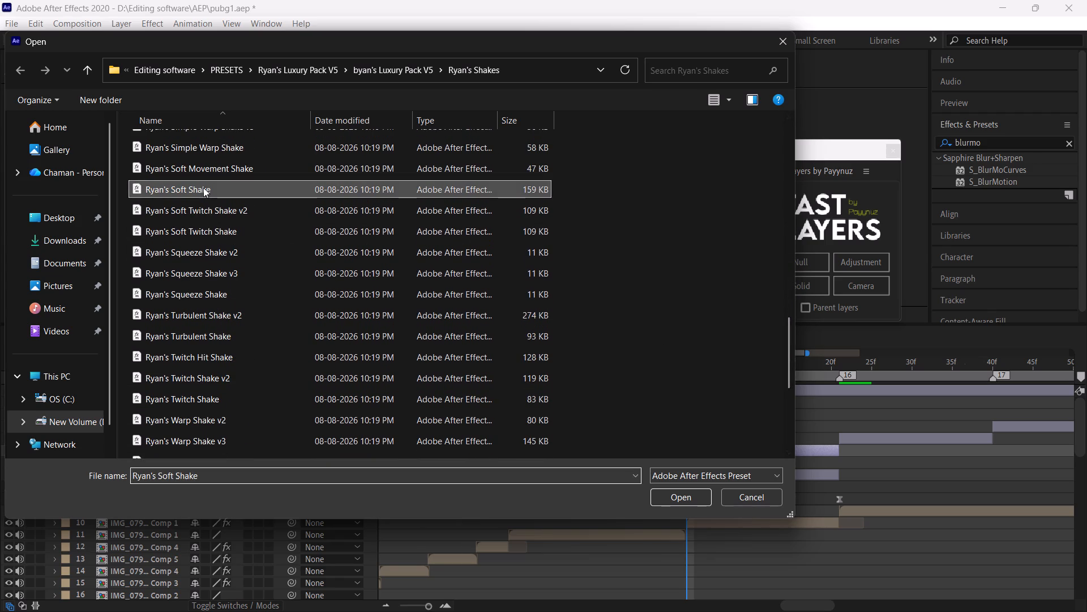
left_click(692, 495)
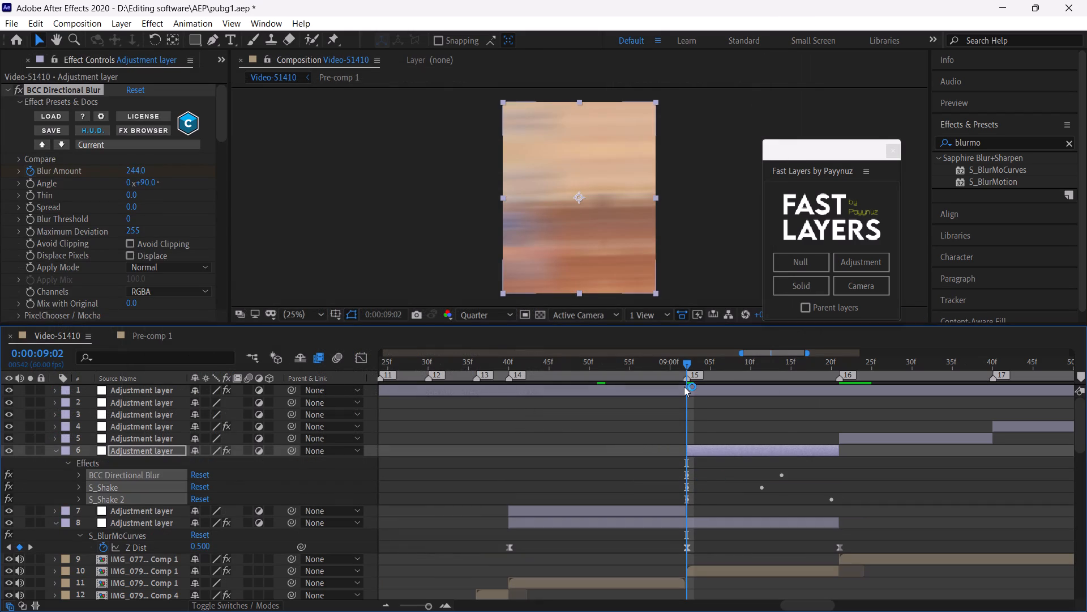
Play the soft shake repeatedly from about 0:00:08:59, just before marker 15, to judge its motion.
key("u")
key("u")
key("space")
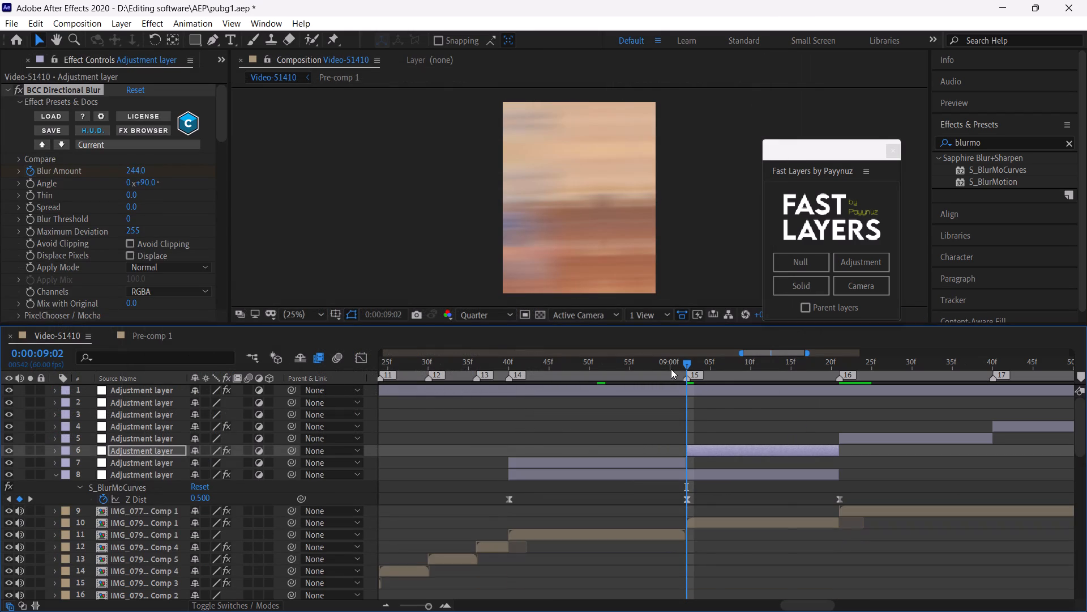
left_click(665, 365)
key("space")
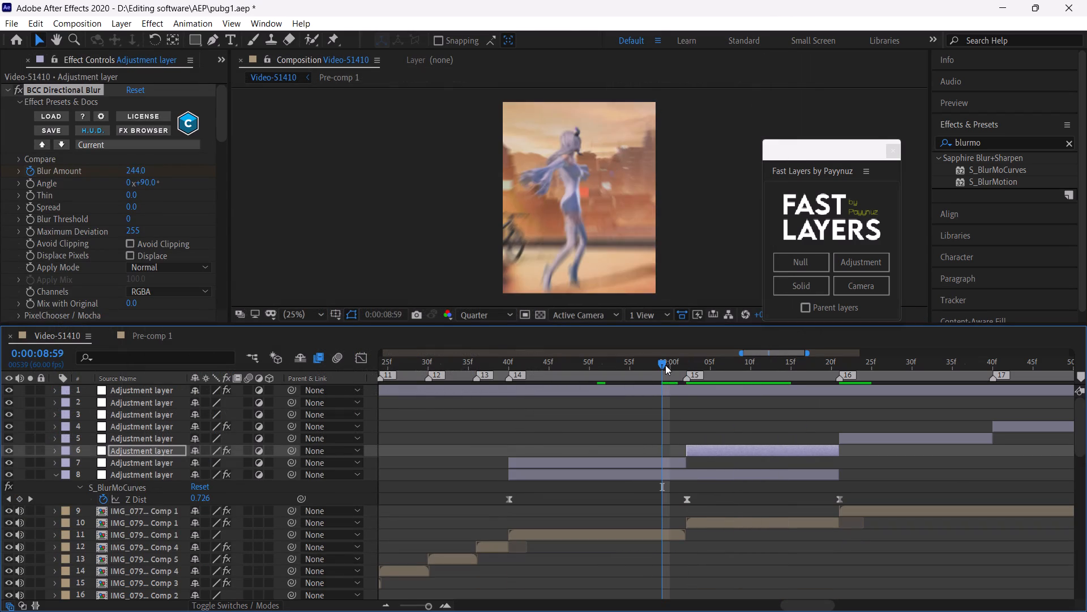
left_click(665, 365)
key("space")
left_click(665, 365)
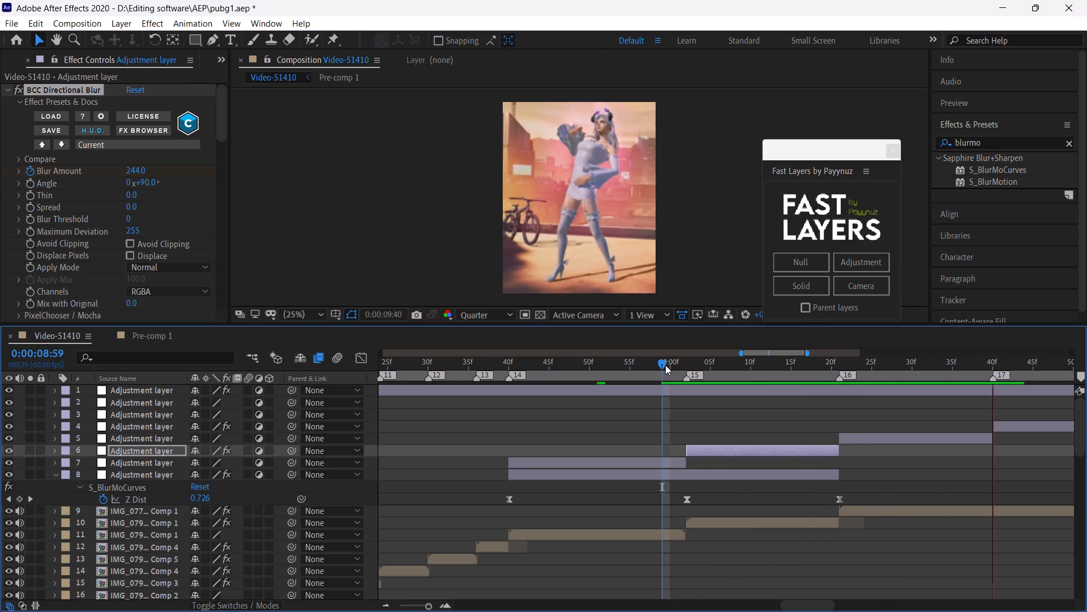
key("space")
left_click(665, 365)
key("space")
left_click(665, 365)
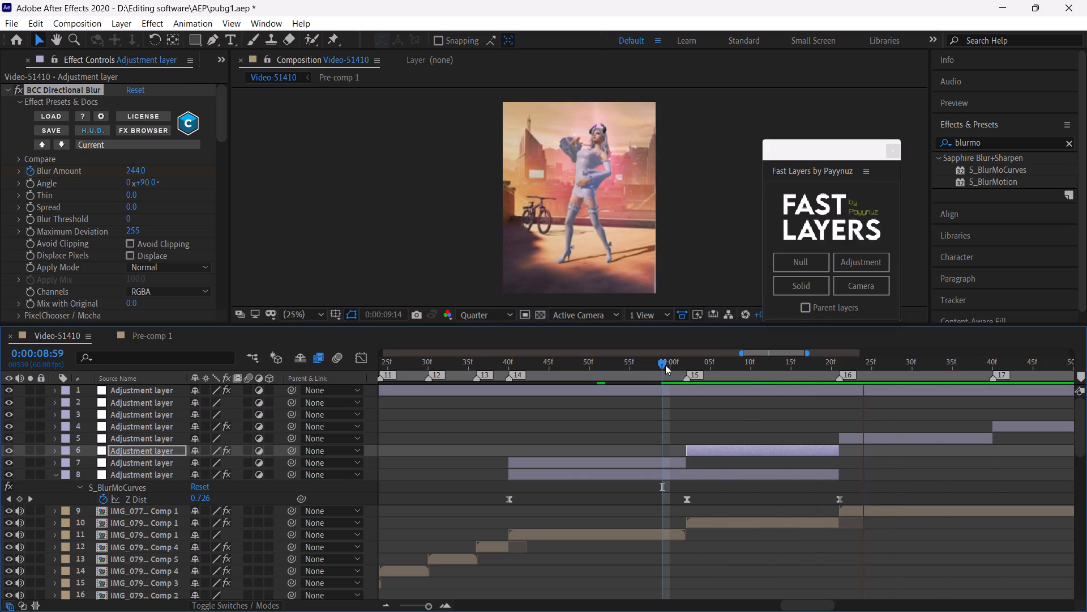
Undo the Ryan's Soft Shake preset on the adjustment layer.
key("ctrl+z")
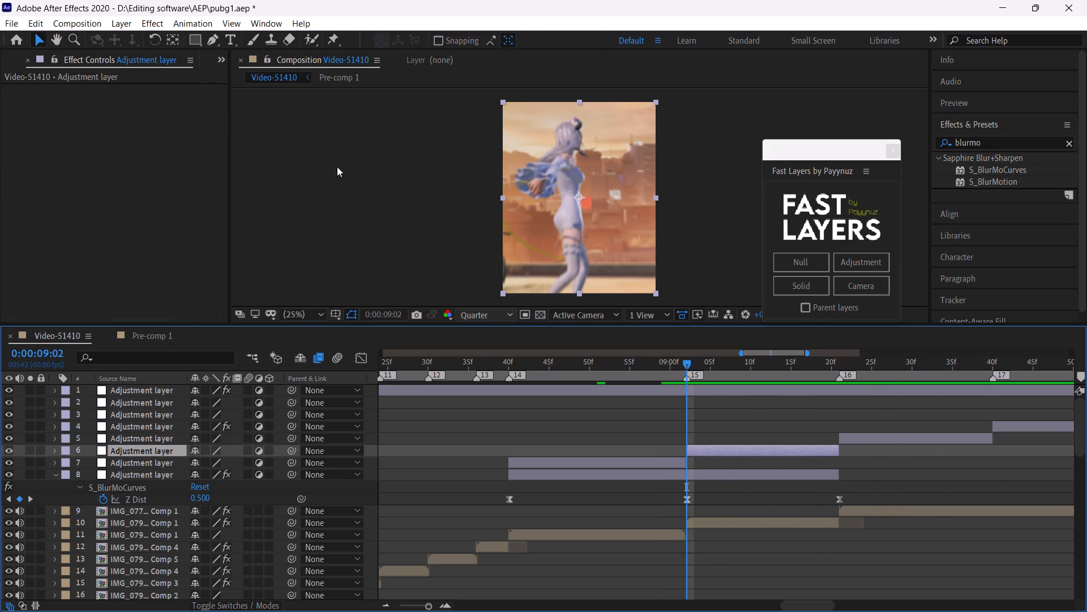
Search the Ryan's Shakes folder for "y" and apply the Ryan's Quick Y Shake preset to the layer between markers 15 and 16.
left_click(181, 24)
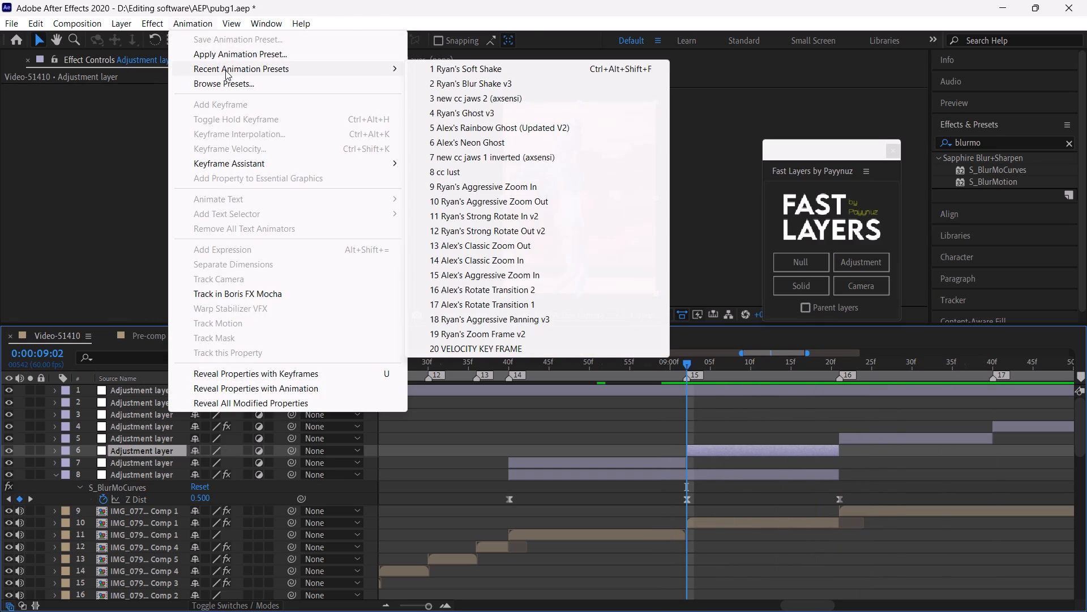
left_click(239, 56)
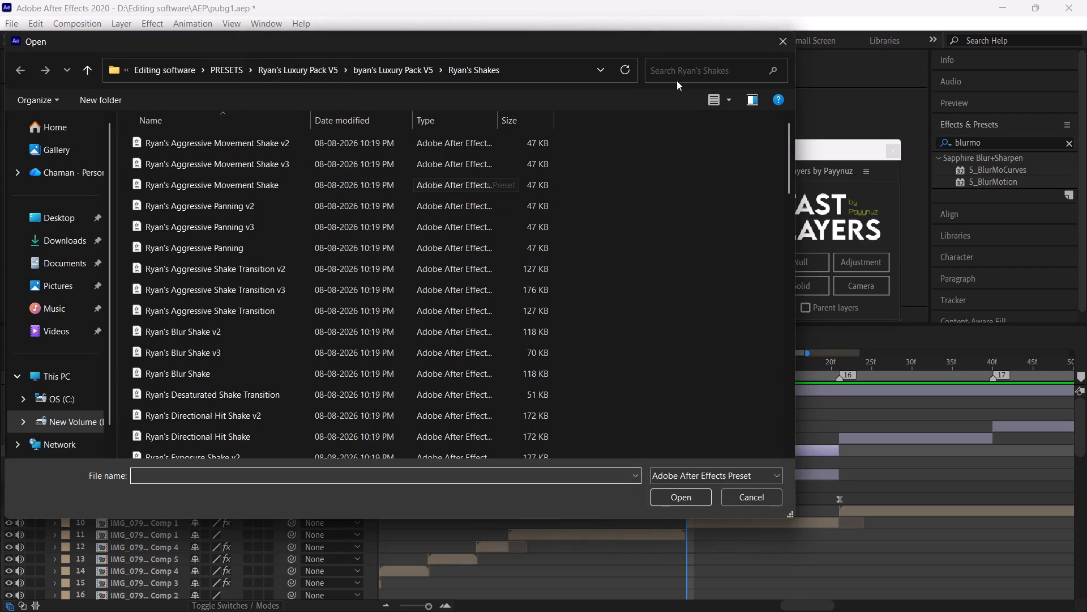
left_click(683, 73)
key("y")
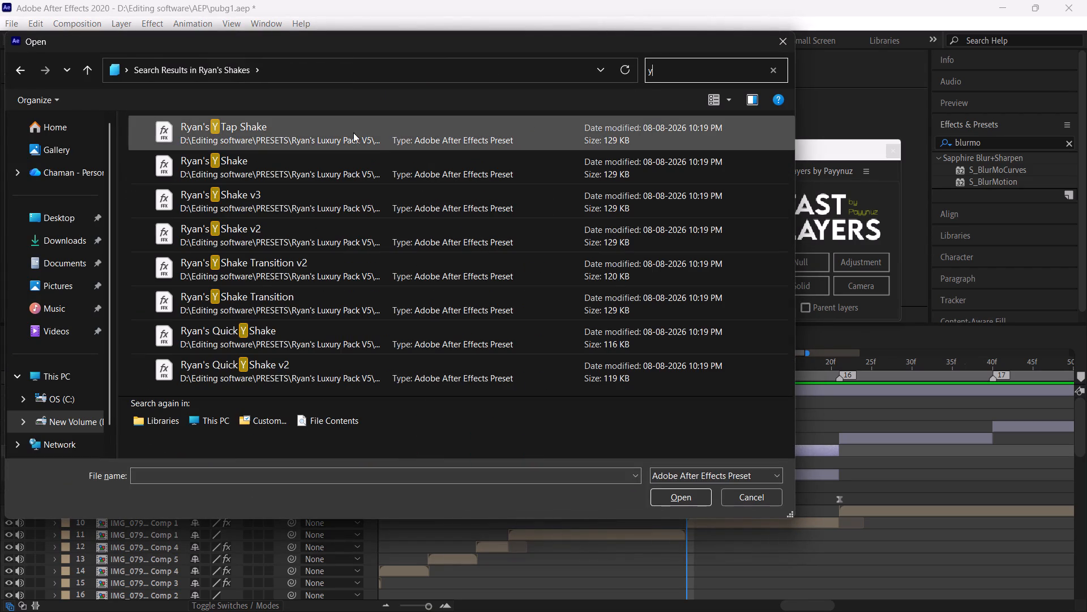
left_click(303, 341)
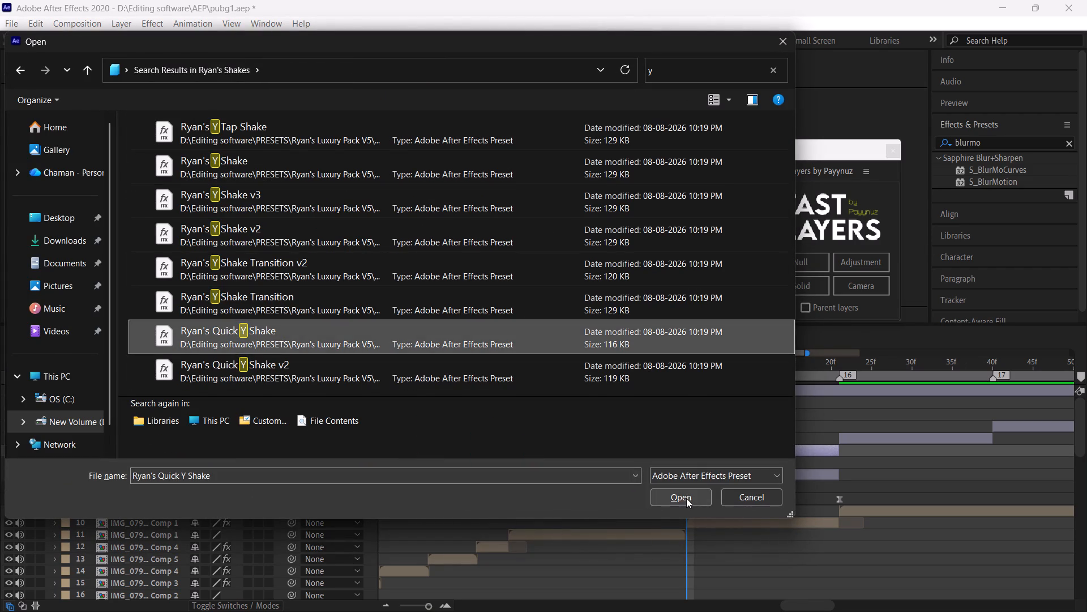
left_click(686, 498)
Preview the transition with the Quick Y Shake from just before marker 14.
key("space")
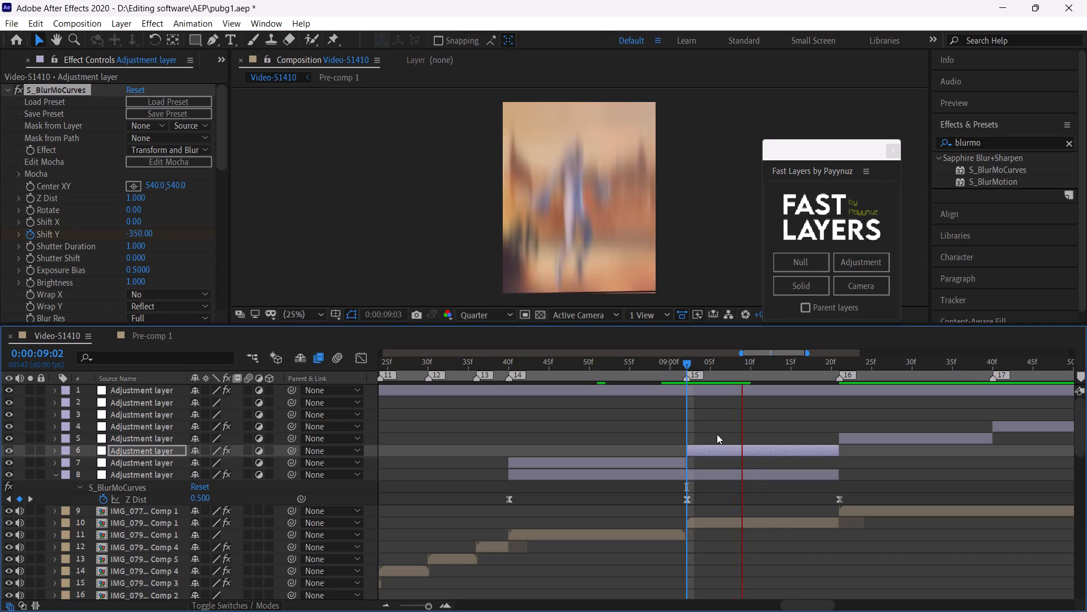
left_click(504, 364)
key("space")
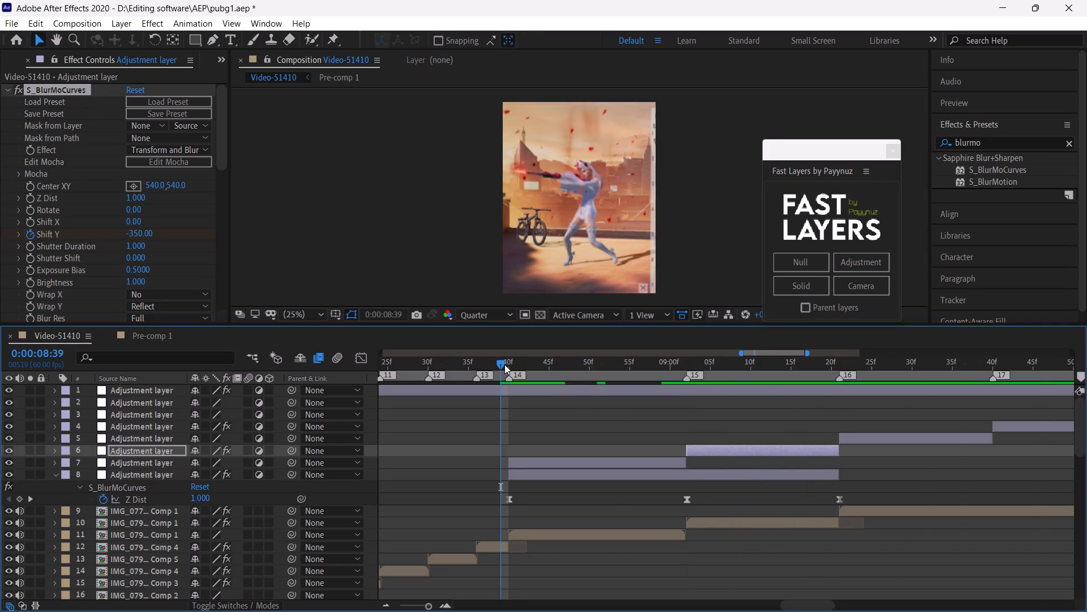
left_click(504, 364)
key("space")
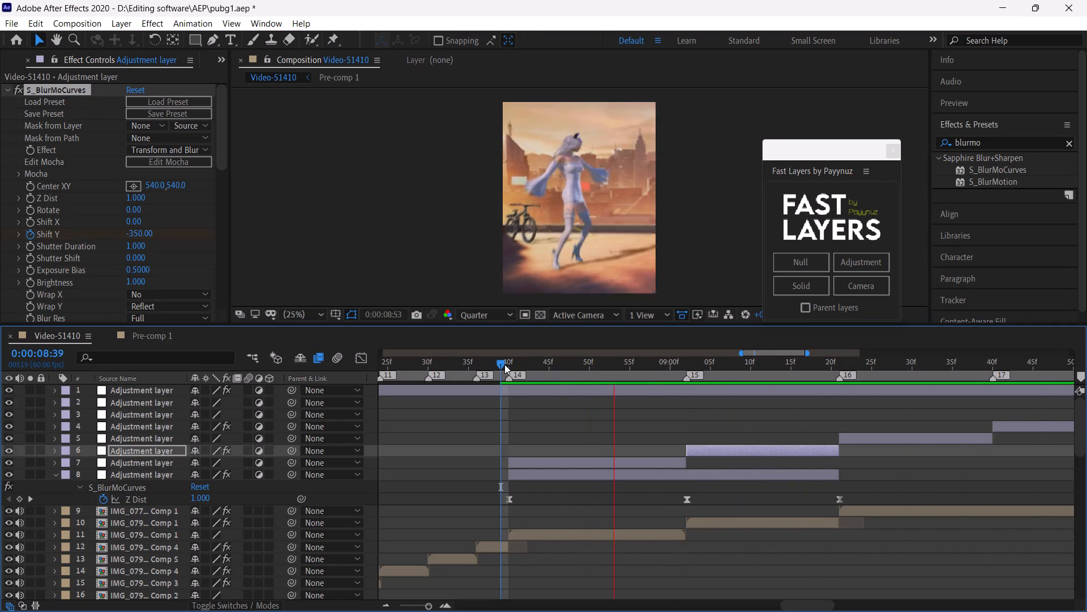
left_click(504, 364)
key("space")
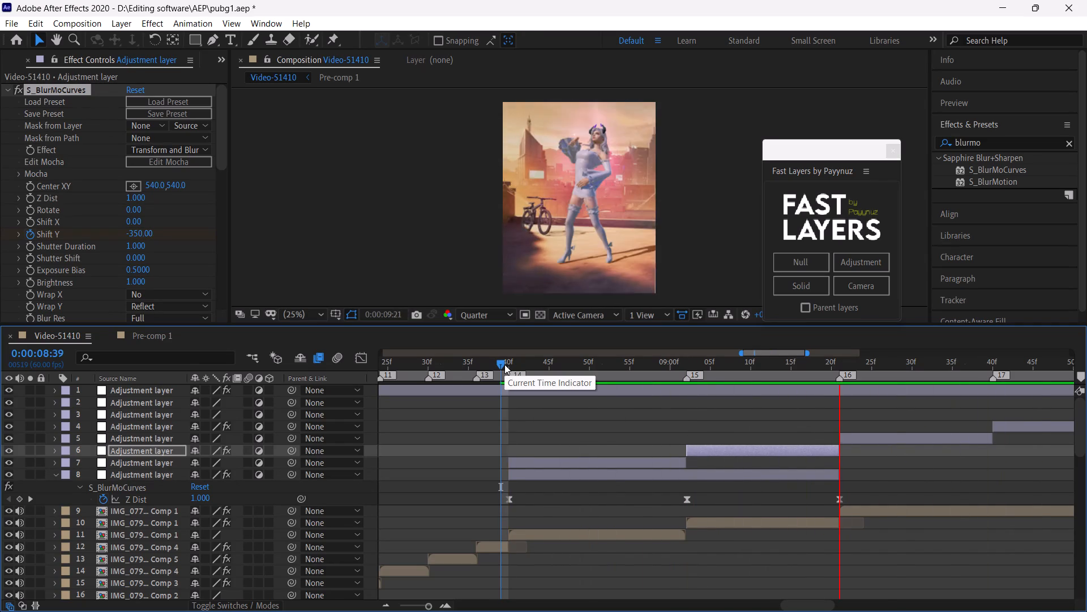
Move the current time to marker 16 and play the following section several times.
left_click_drag(793, 364, 834, 397)
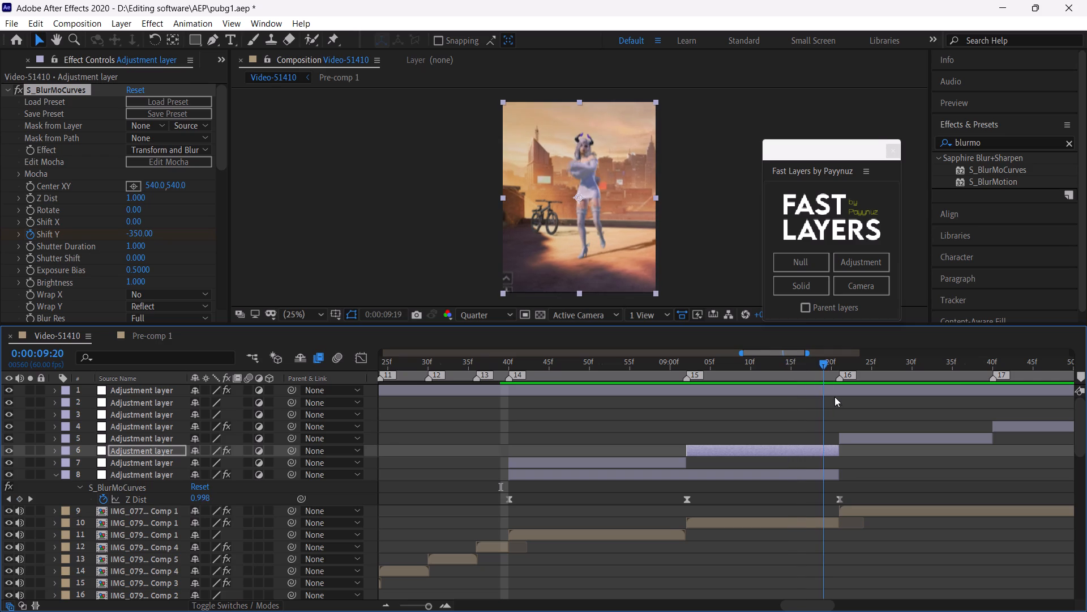
left_click_drag(834, 397, 843, 402)
key("space")
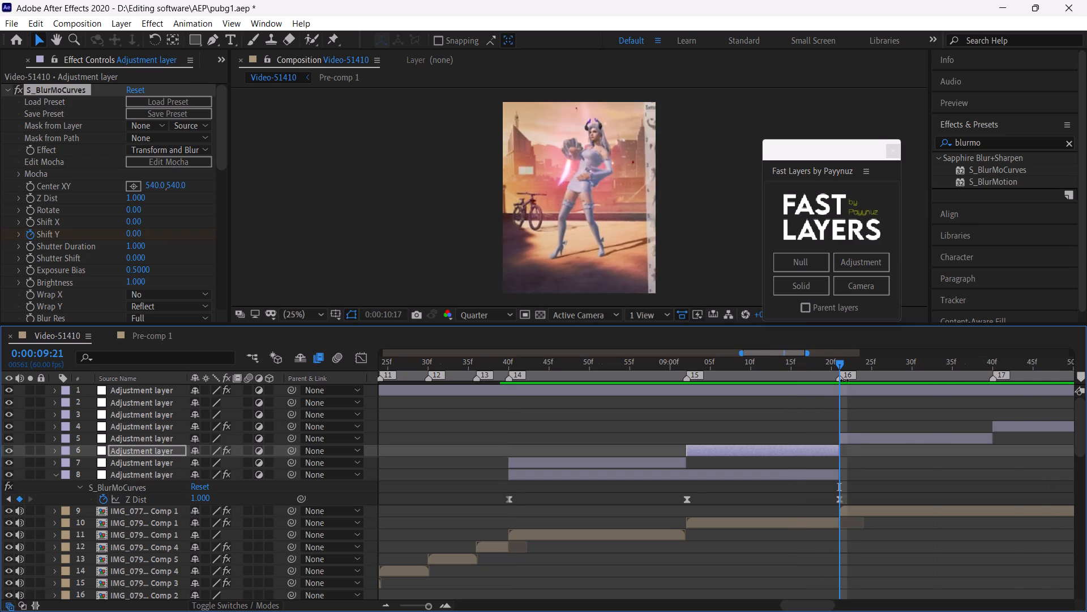
left_click(841, 364)
key("space")
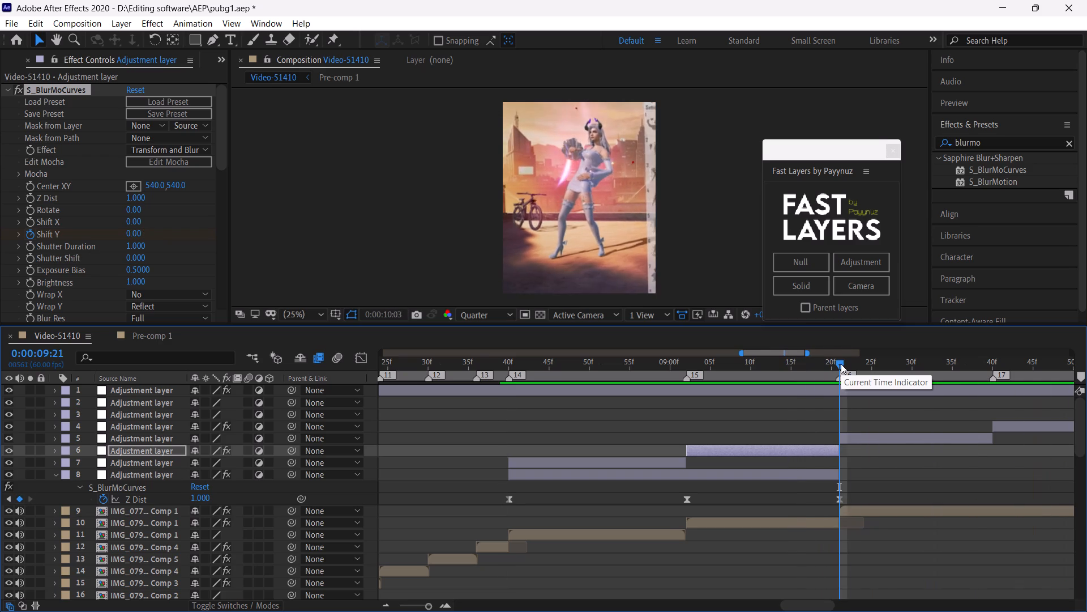
left_click(841, 364)
key("space")
left_click(841, 364)
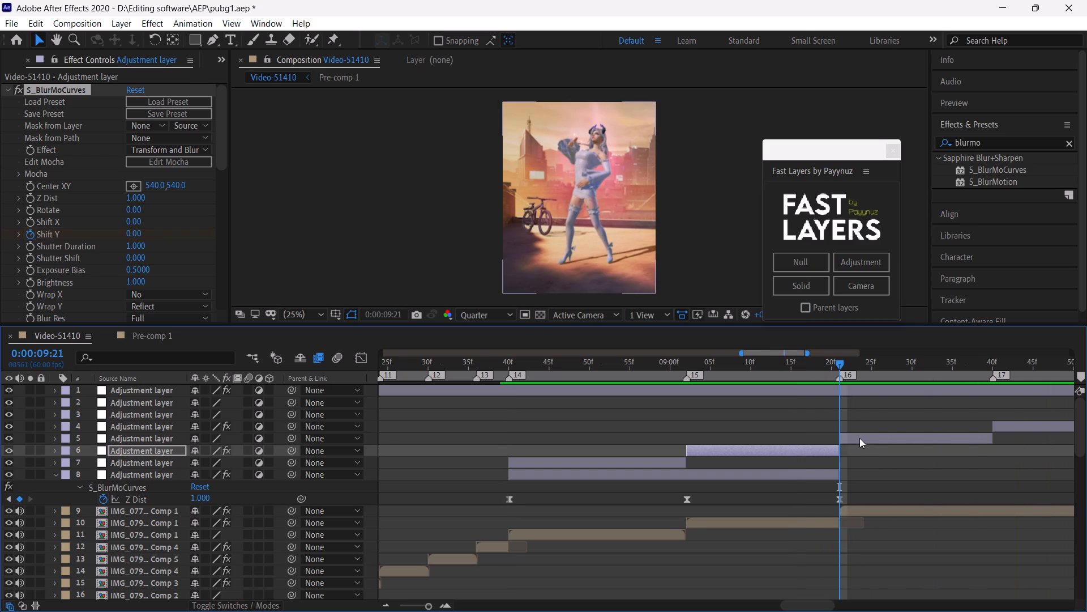
Apply the recent Ryan's Aggressive Zoom Out preset to the adjustment layer between markers 16 and 17.
left_click(859, 438)
left_click(199, 27)
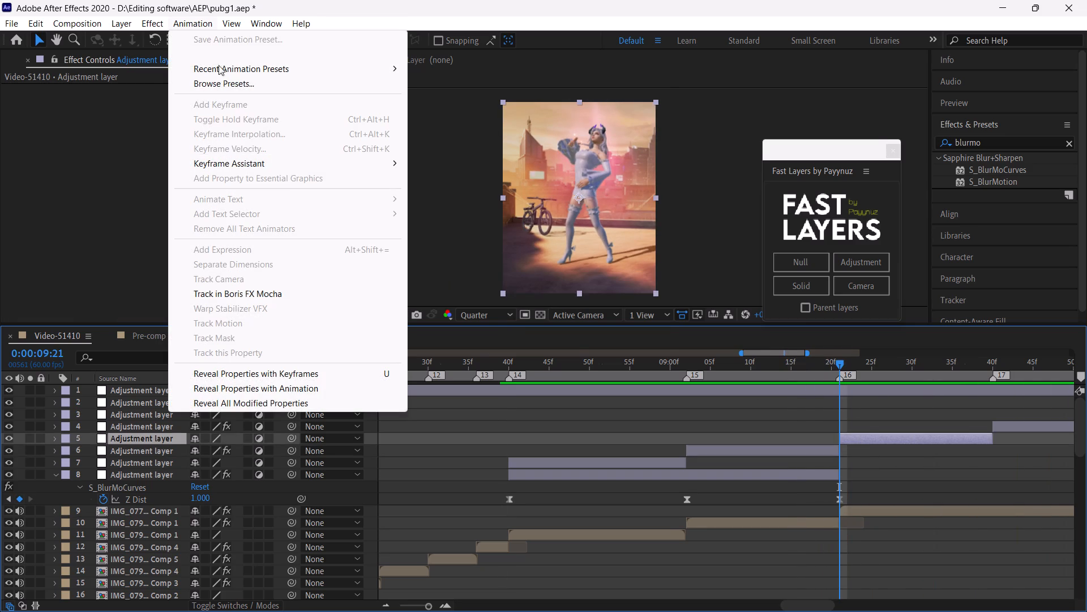
left_click(219, 67)
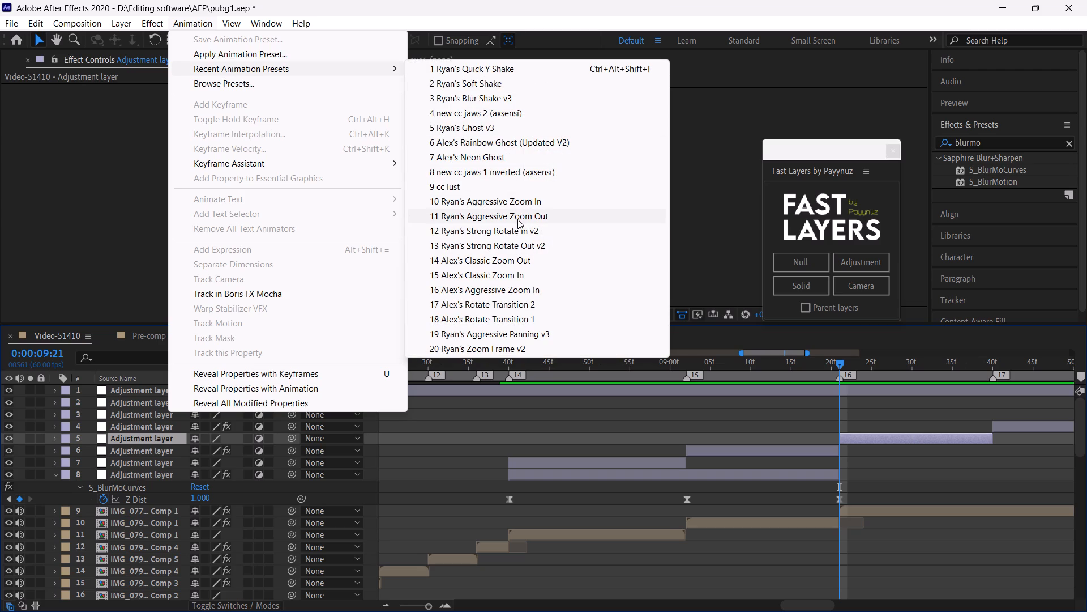
left_click(517, 219)
Preview the zoom-out transition repeatedly from marker 16 and from 0:00:09:18.
key("space")
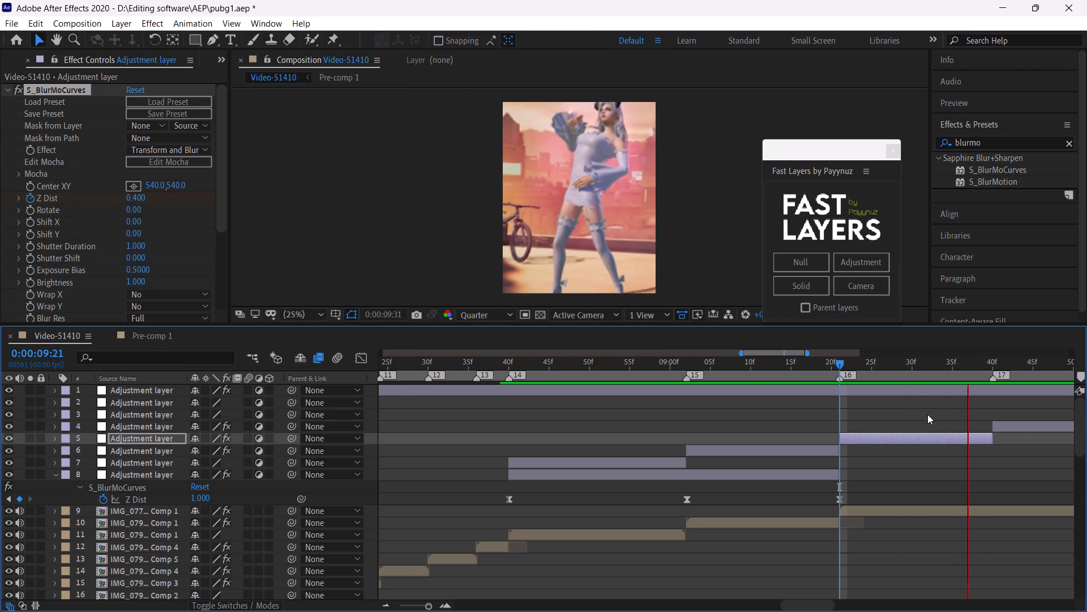
left_click(841, 363)
key("space")
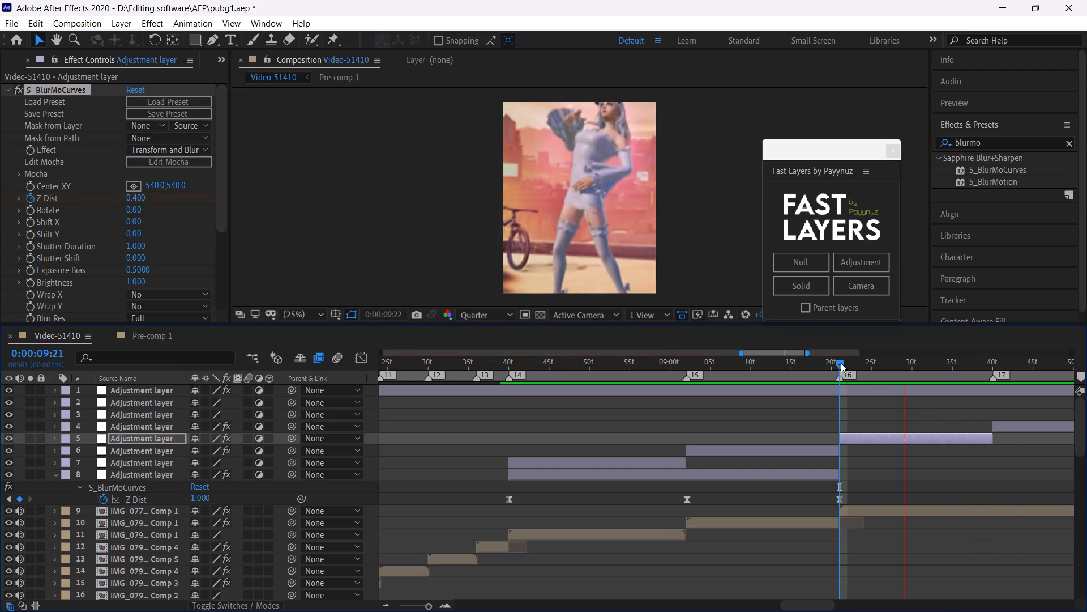
left_click(841, 363)
key("space")
key("space")
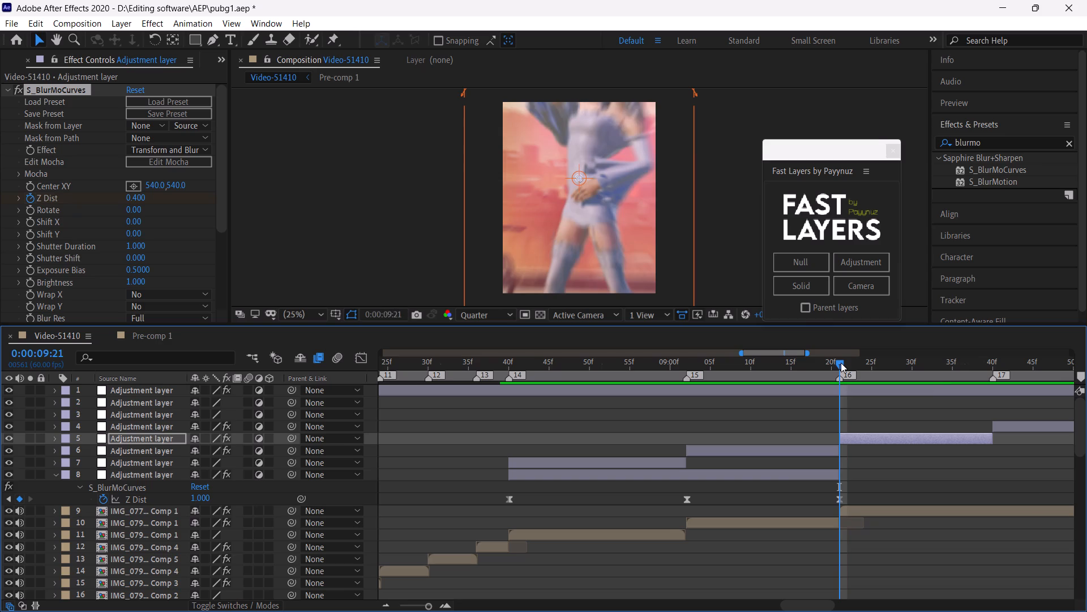
key("space")
key("space")
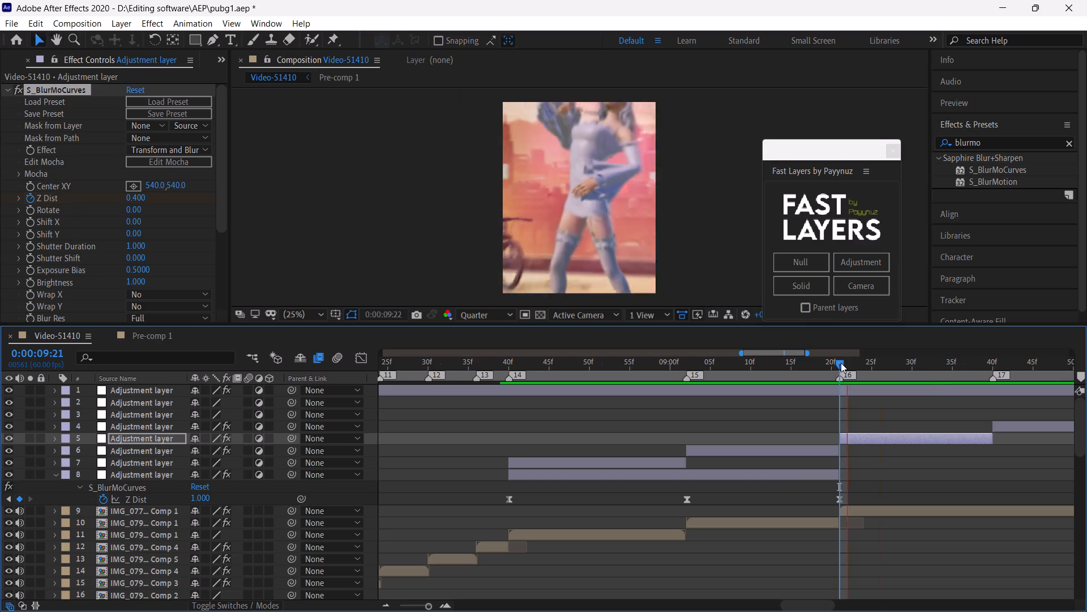
left_click(815, 365)
key("space")
key("space")
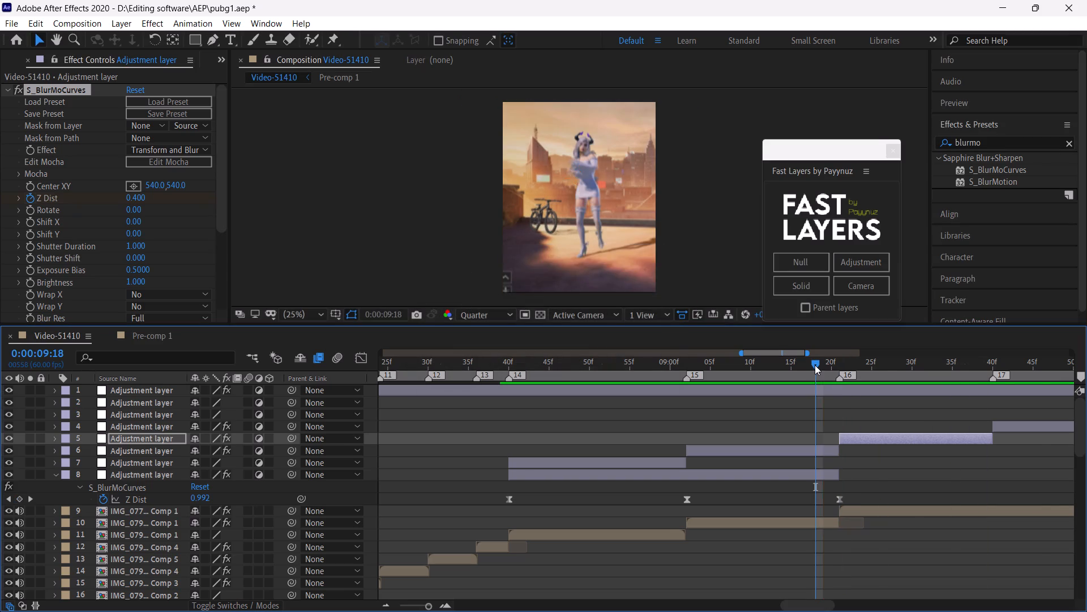
left_click(815, 365)
key("space")
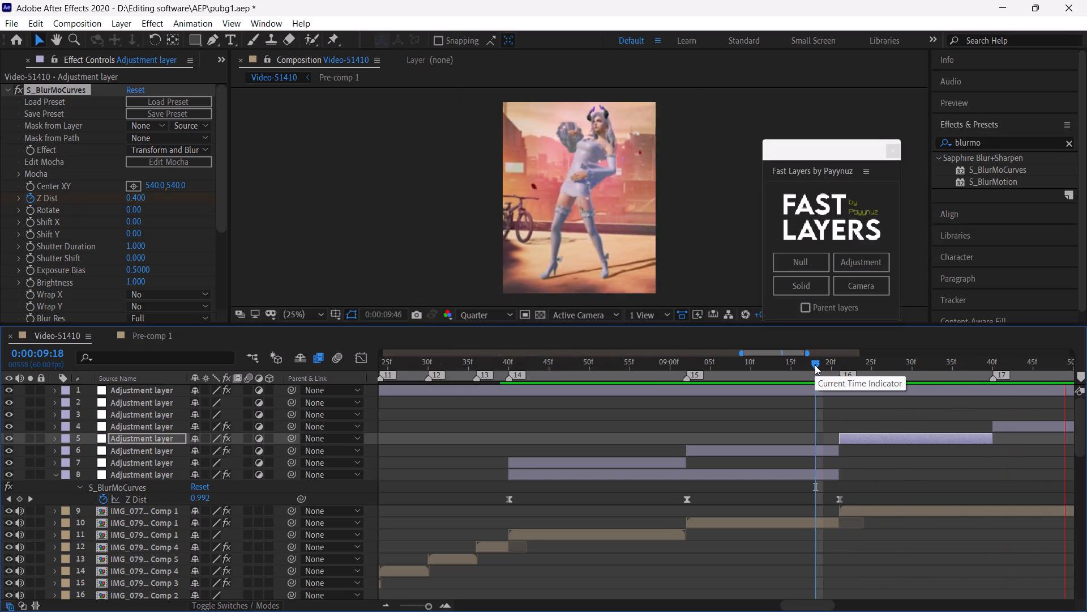
left_click(815, 365)
key("space")
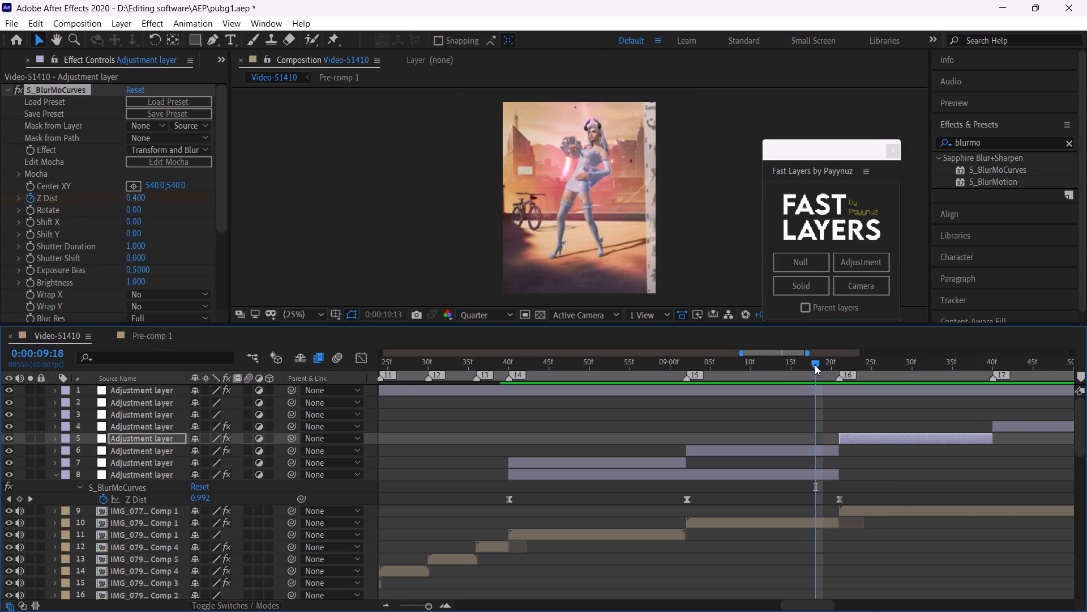
Reveal the keyframes of the adjustment layer after marker 16 and move its last Z Dist keyframe earlier, to just before marker 18.
left_click_drag(815, 365, 944, 420)
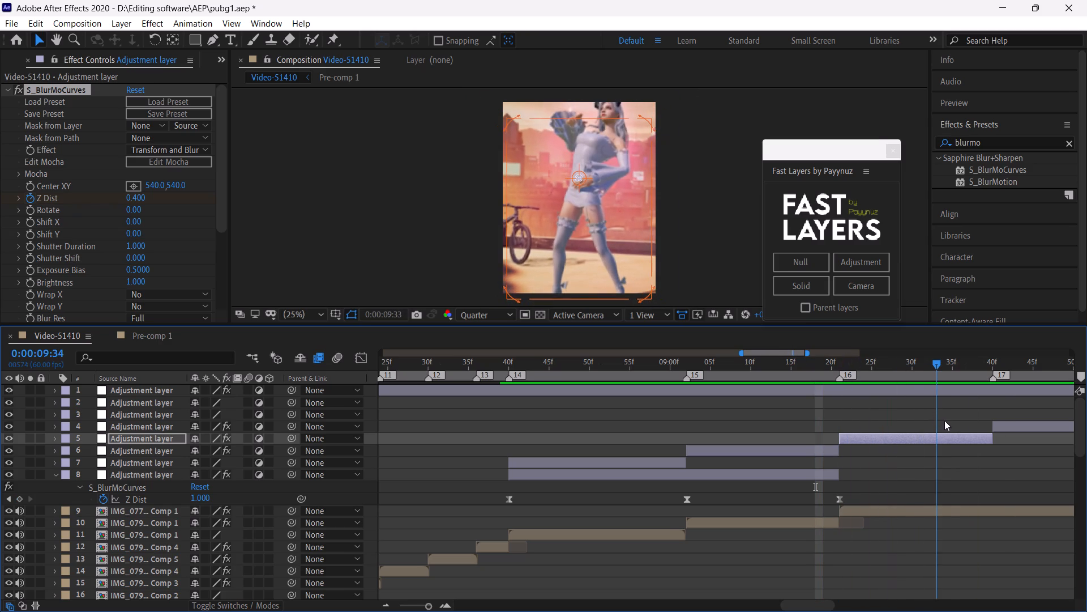
left_click_drag(944, 420, 945, 421)
key("u")
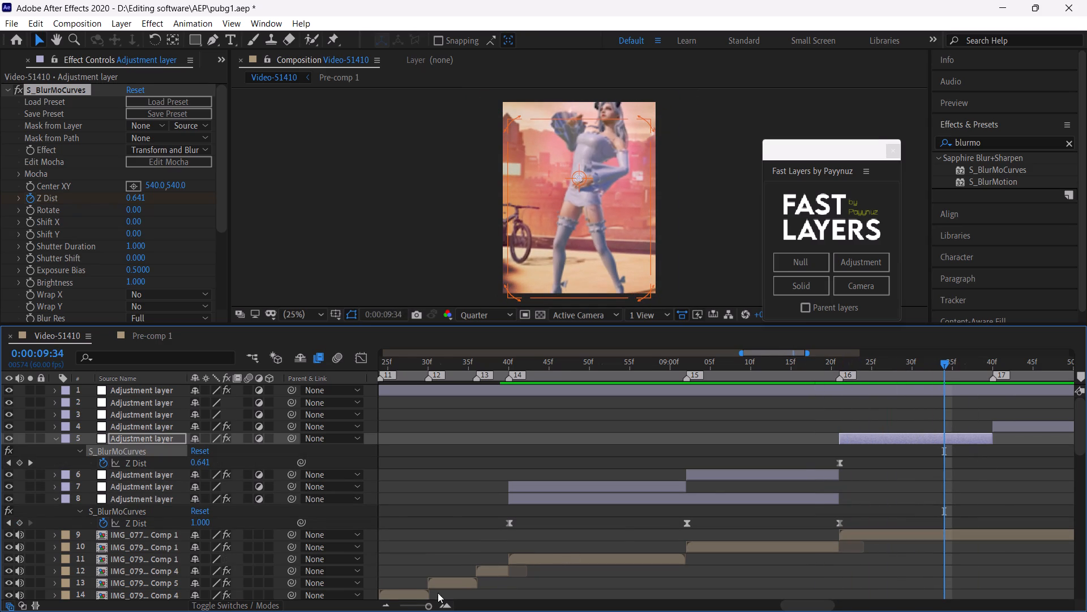
left_click(388, 602)
left_click(388, 602)
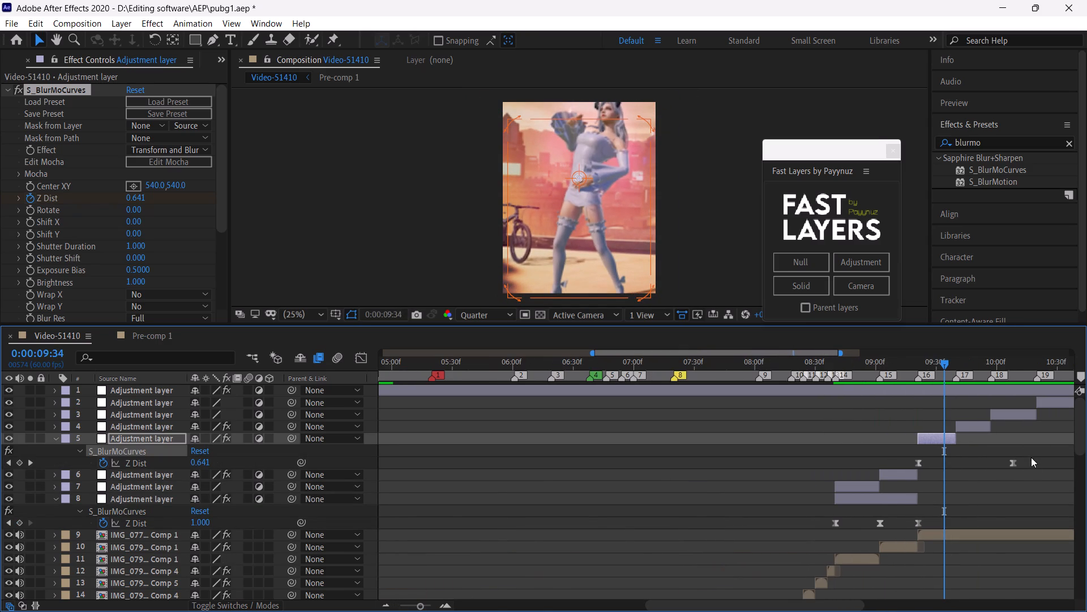
left_click_drag(1031, 457, 897, 478)
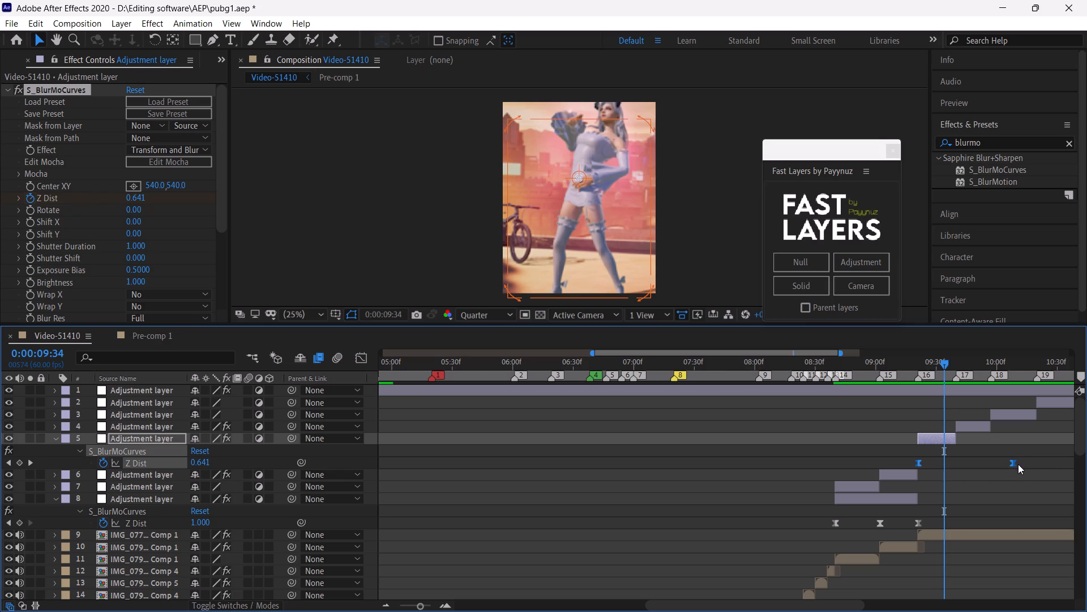
left_click_drag(1014, 464, 985, 468, "alt")
Preview the retimed zoom-out from 0:00:09:20, just before marker 16.
key("space")
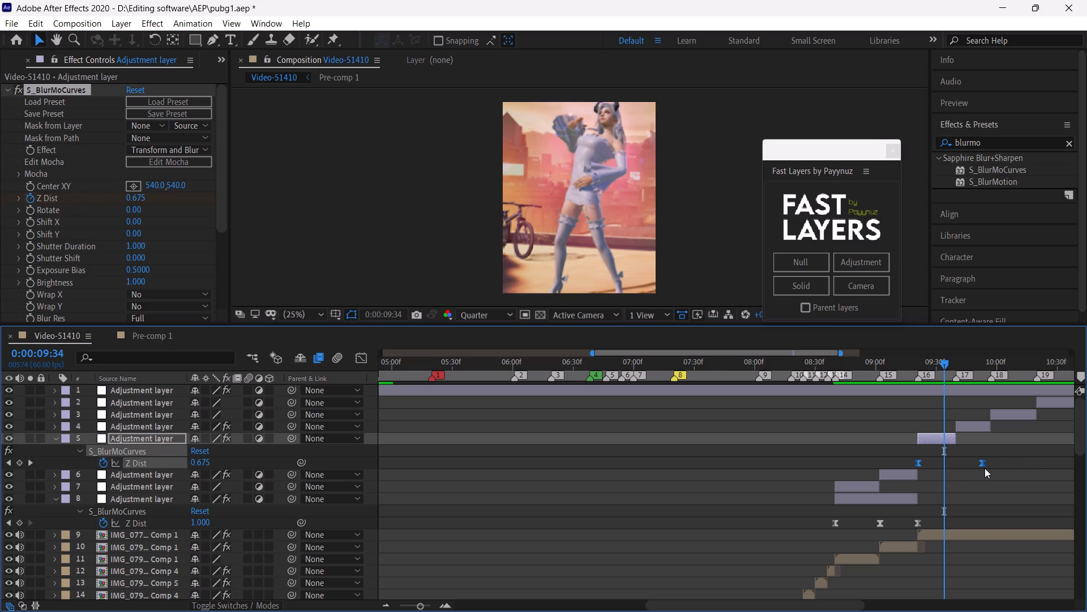
left_click(915, 362)
key("space")
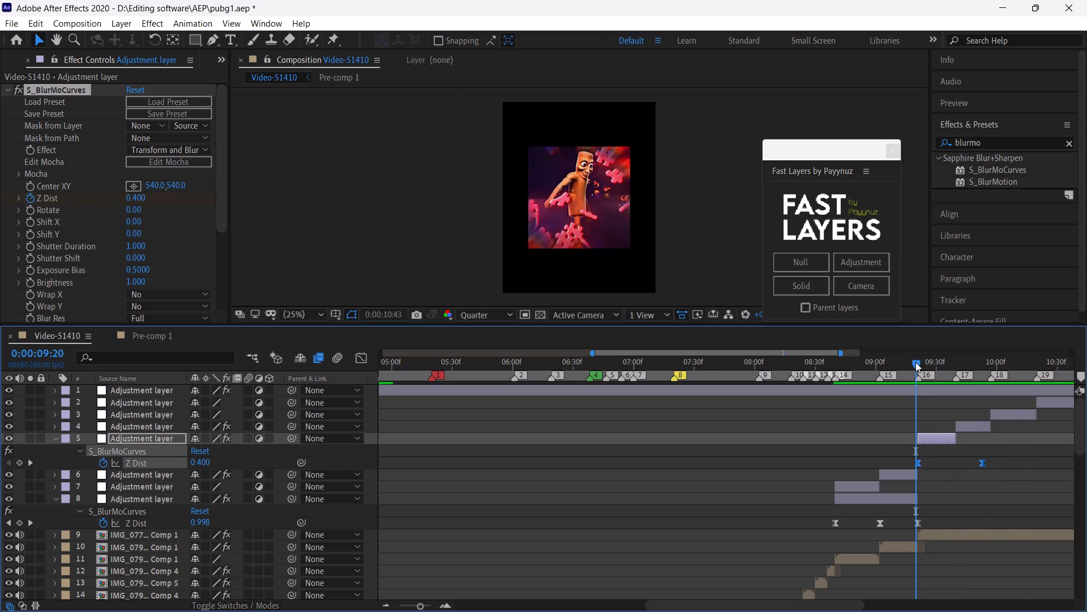
left_click(915, 362)
Save the project.
key("ctrl+s")
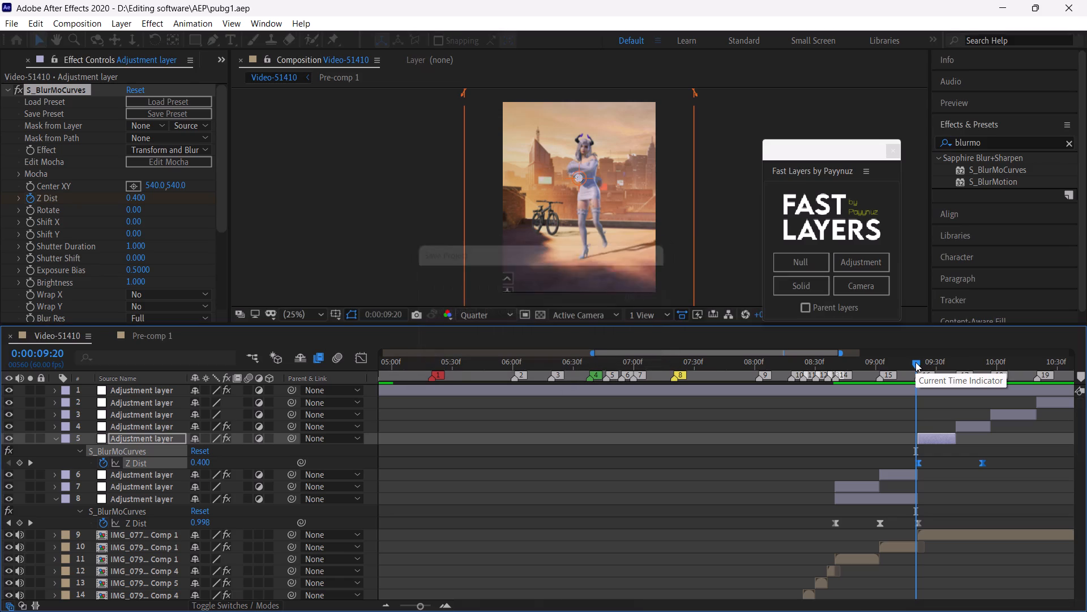
Play the edit and scrub back through the earlier clips to marker 1 at 0:00:05:20.
key("space")
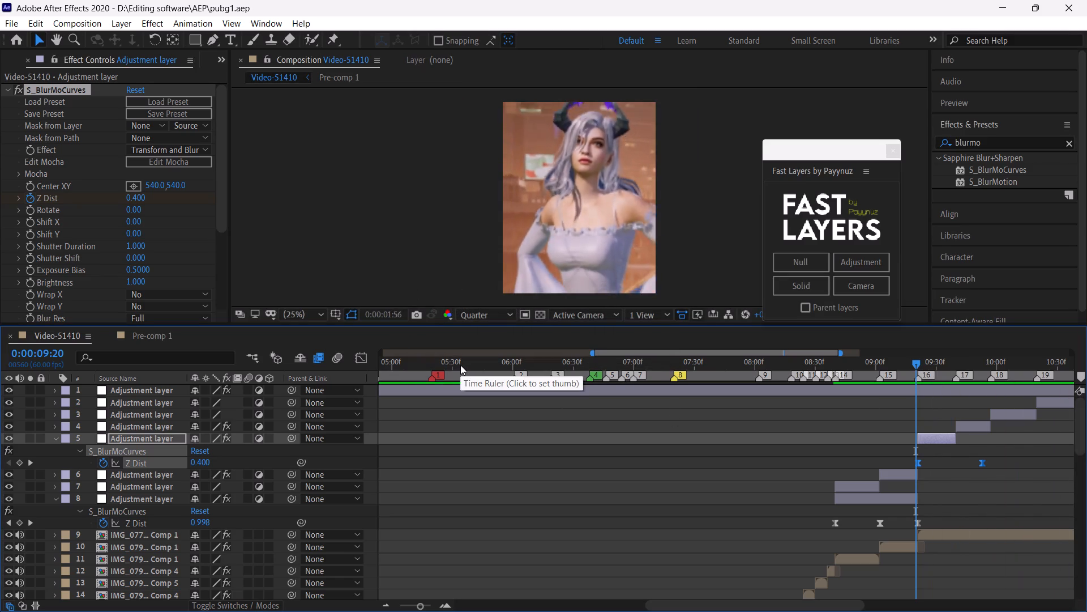
left_click_drag(460, 364, 537, 411)
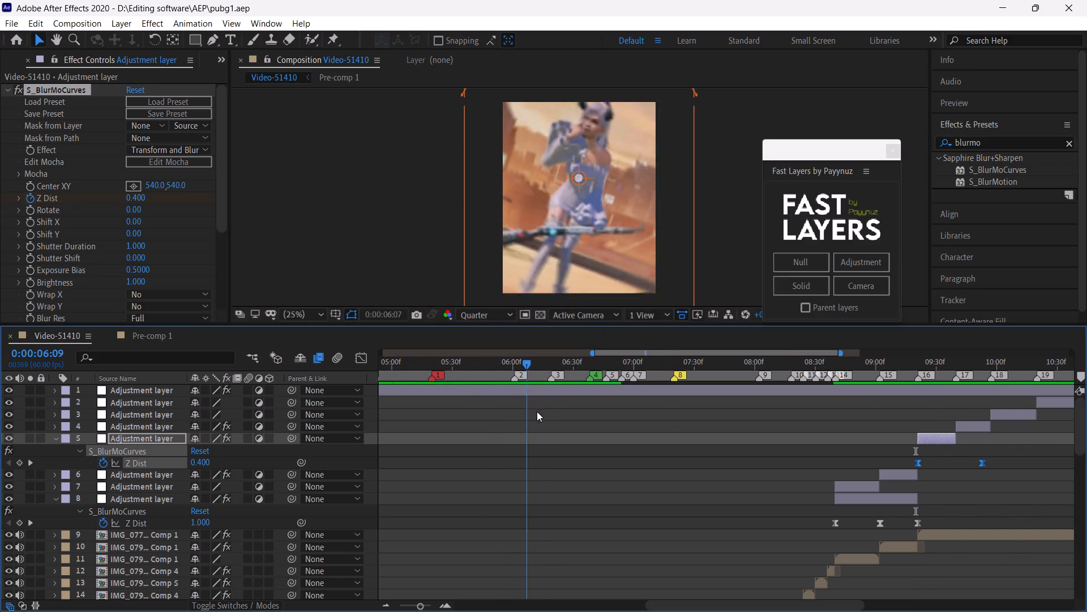
left_click_drag(537, 411, 647, 422)
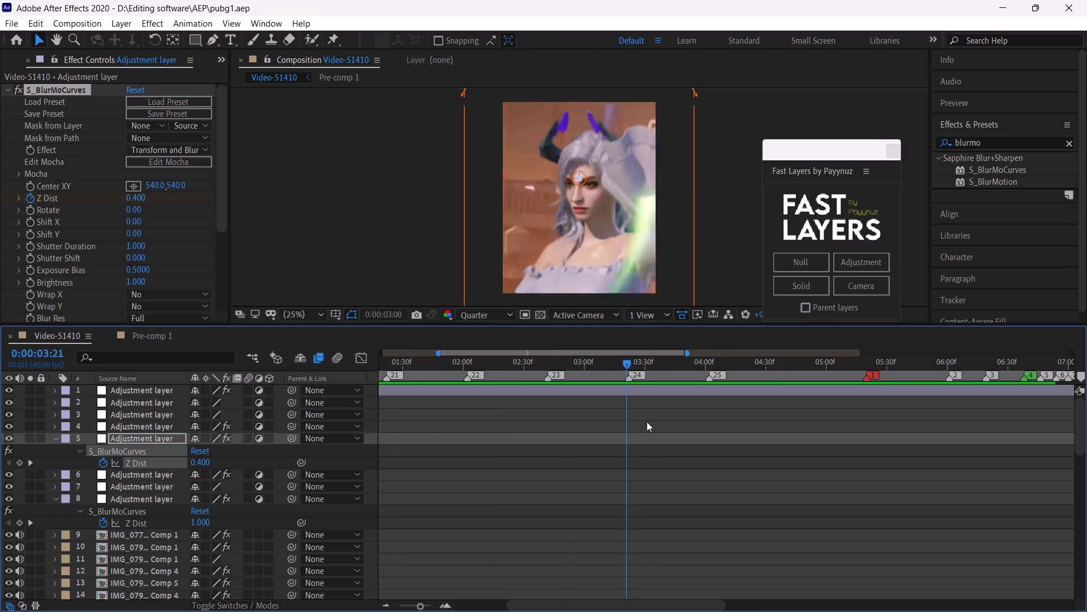
left_click_drag(647, 422, 944, 449)
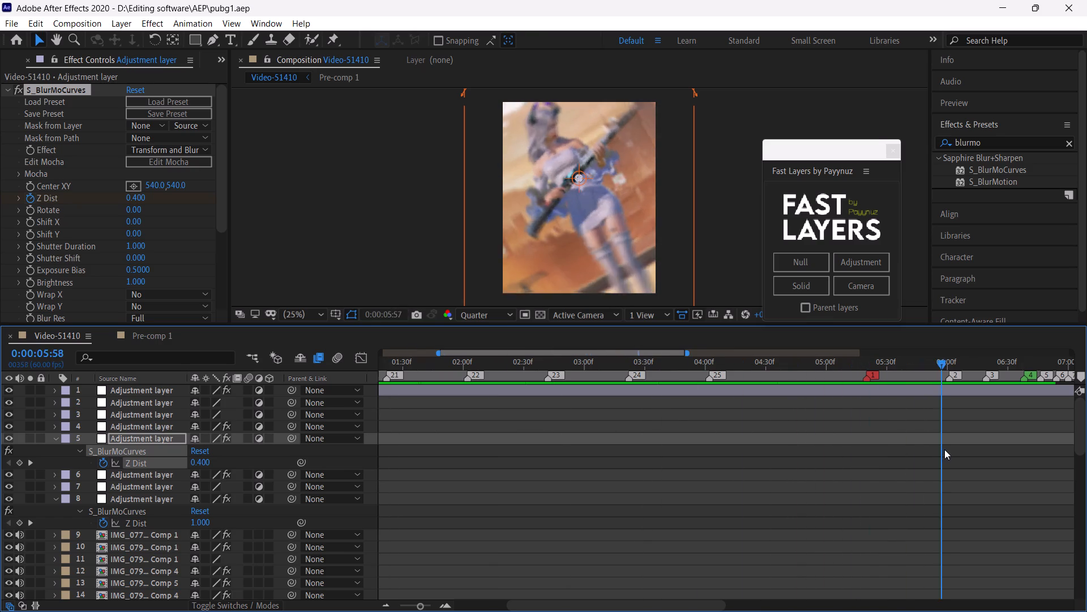
left_click_drag(944, 449, 864, 451)
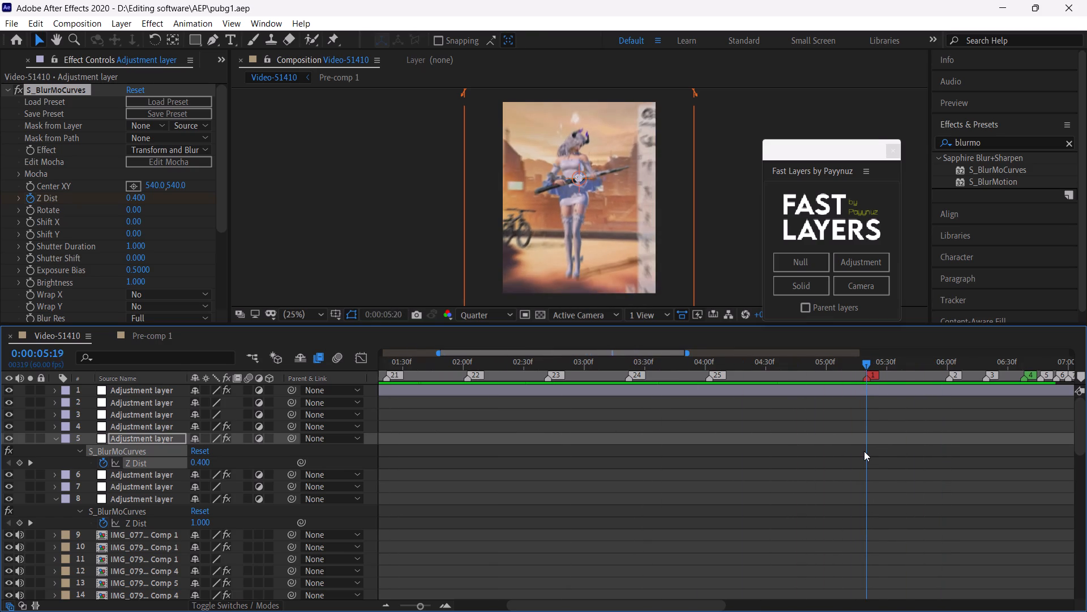
left_click_drag(864, 451, 866, 452)
Duplicate the IMG_0797.MP4 Comp 2 layer that starts at marker 1 and shift the copy to start at 0:00:05:16.
left_click_drag(1081, 431, 1086, 545)
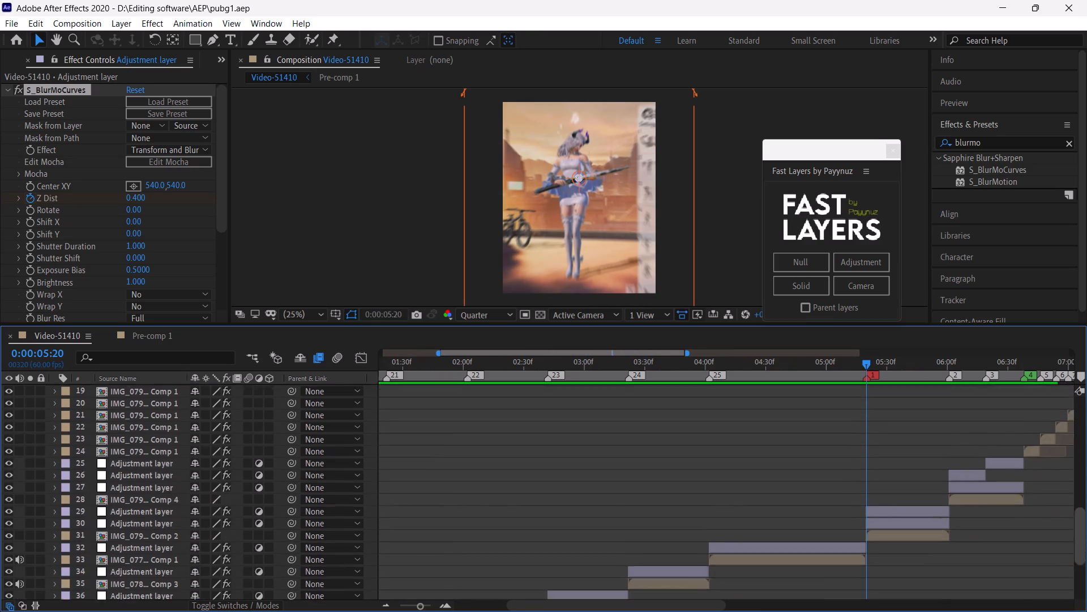
left_click_drag(1086, 545, 1086, 569)
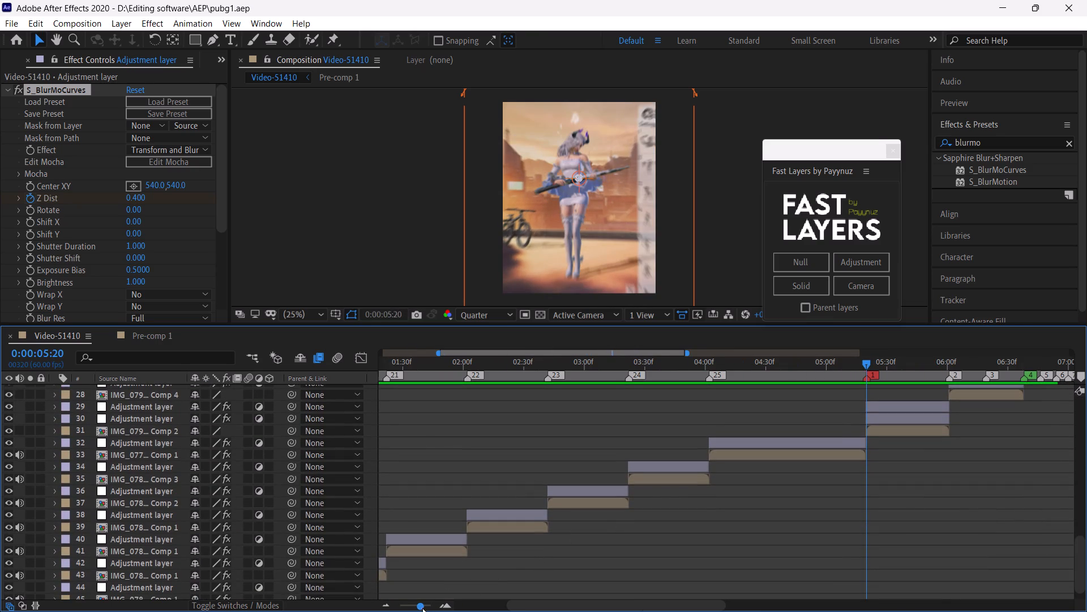
left_click_drag(420, 607, 444, 610)
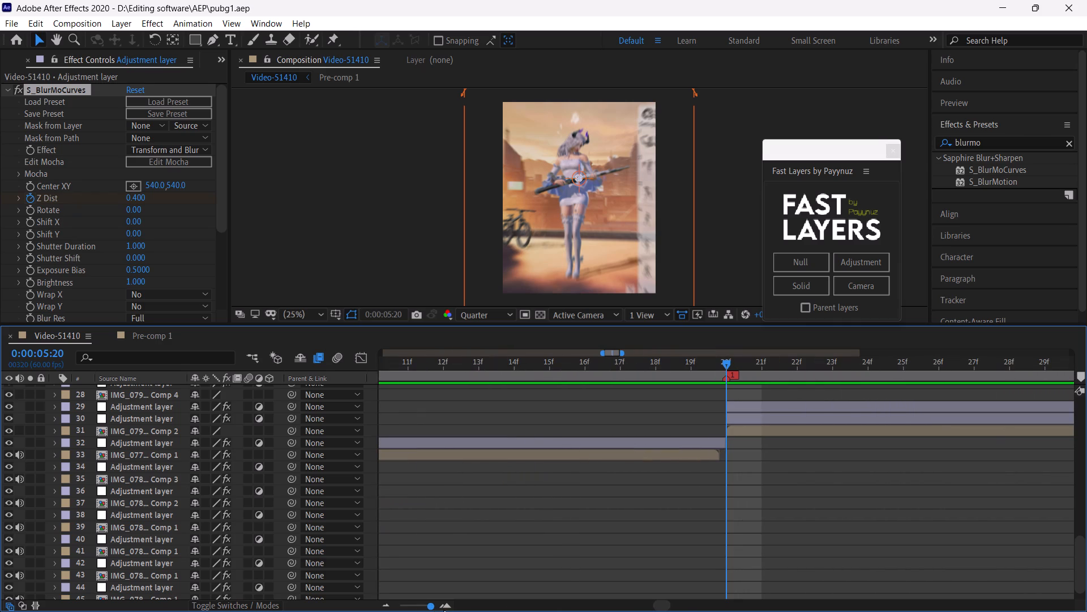
left_click_drag(444, 610, 444, 610)
left_click(758, 433)
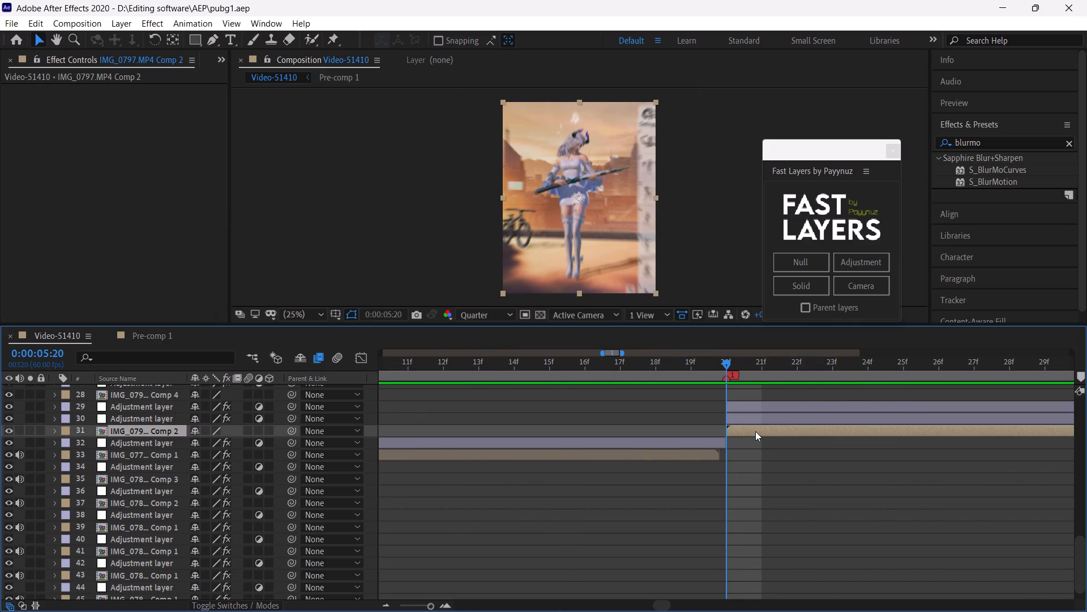
key("ctrl+d")
left_click_drag(771, 431, 623, 445)
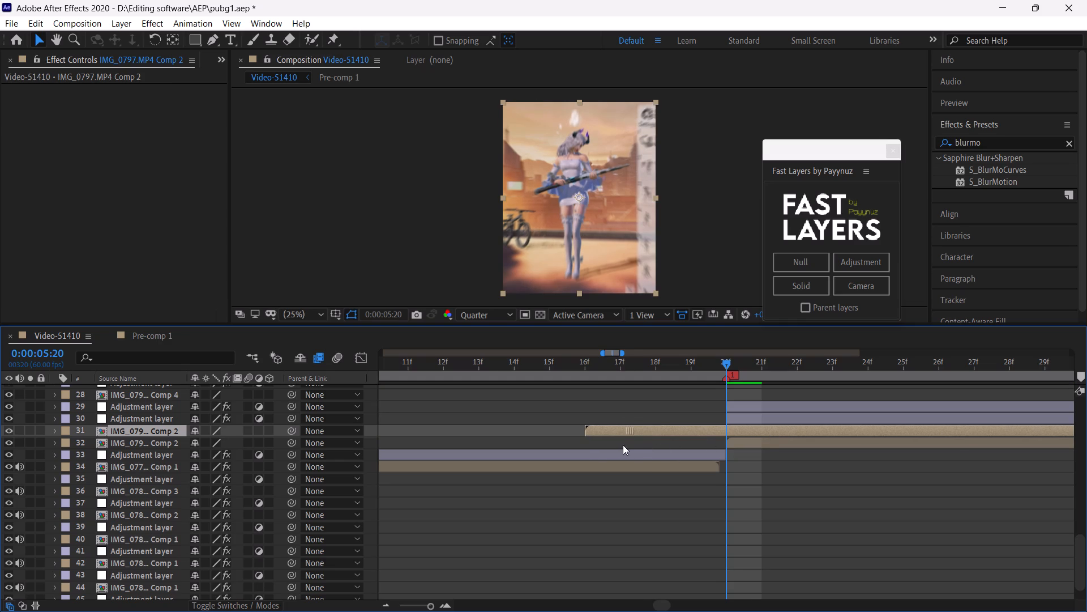
left_click_drag(623, 445, 620, 446)
Freeze the frame of the duplicated IMG_0797.MP4 Comp 2 layer at its start, 0:00:05:16.
left_click(620, 364)
left_click_drag(620, 364, 549, 390)
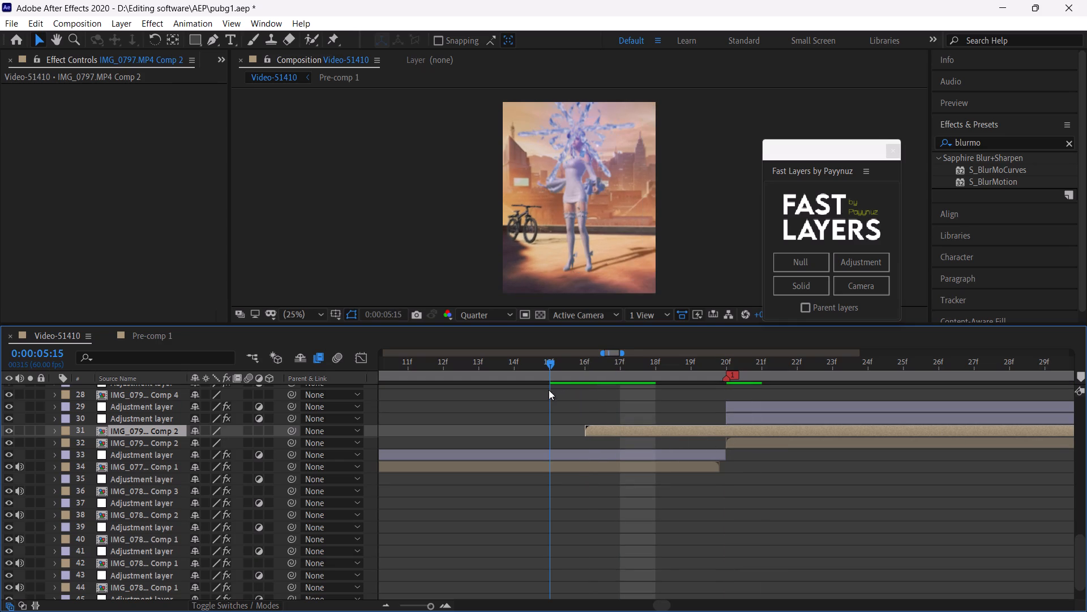
left_click_drag(549, 390, 589, 409)
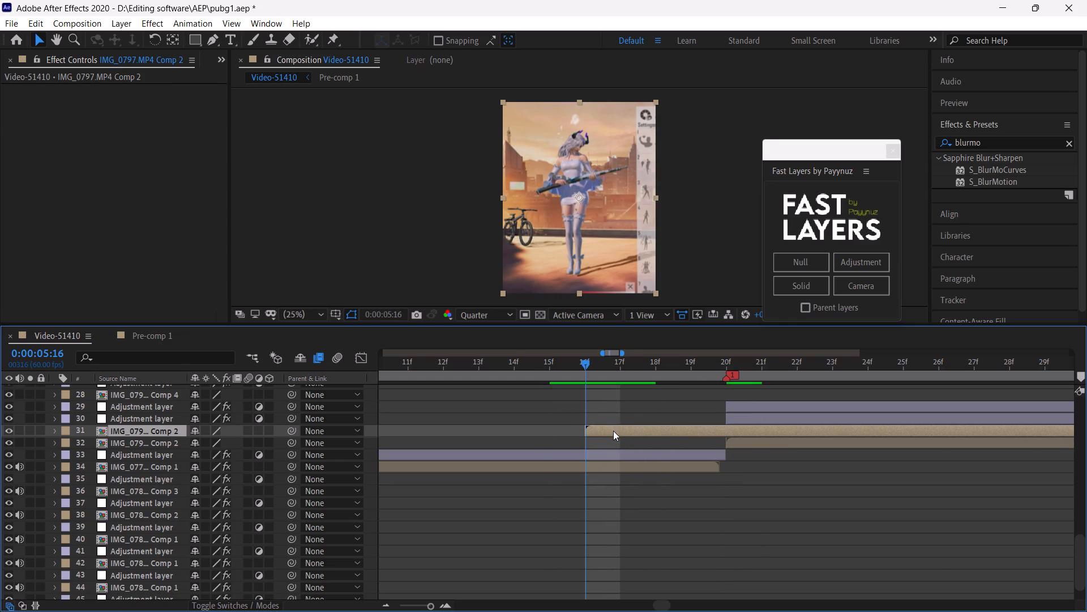
right_click(613, 431)
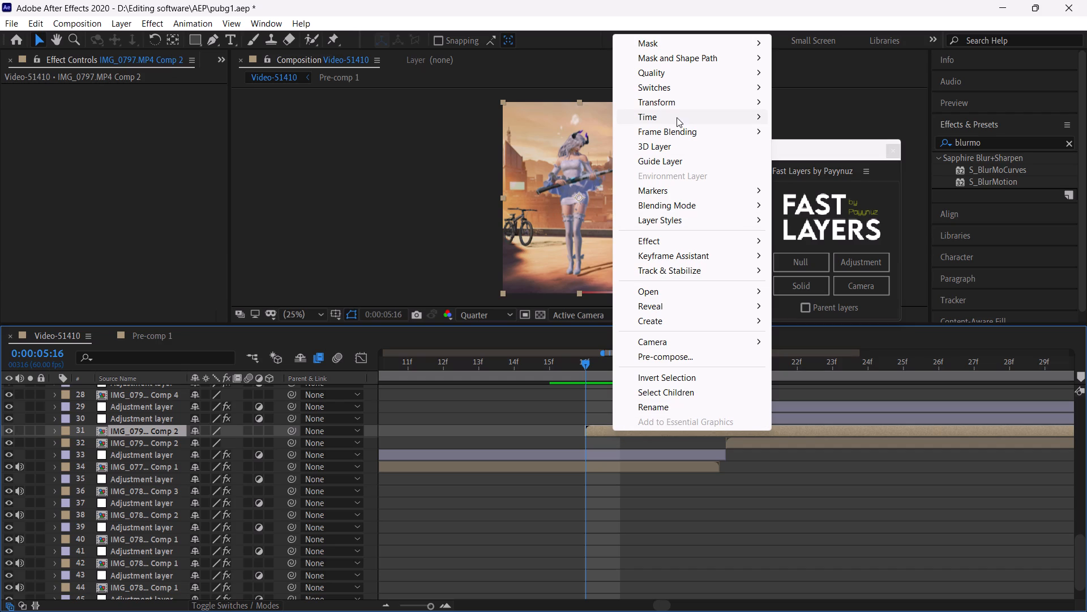
left_click(677, 117)
left_click(832, 162)
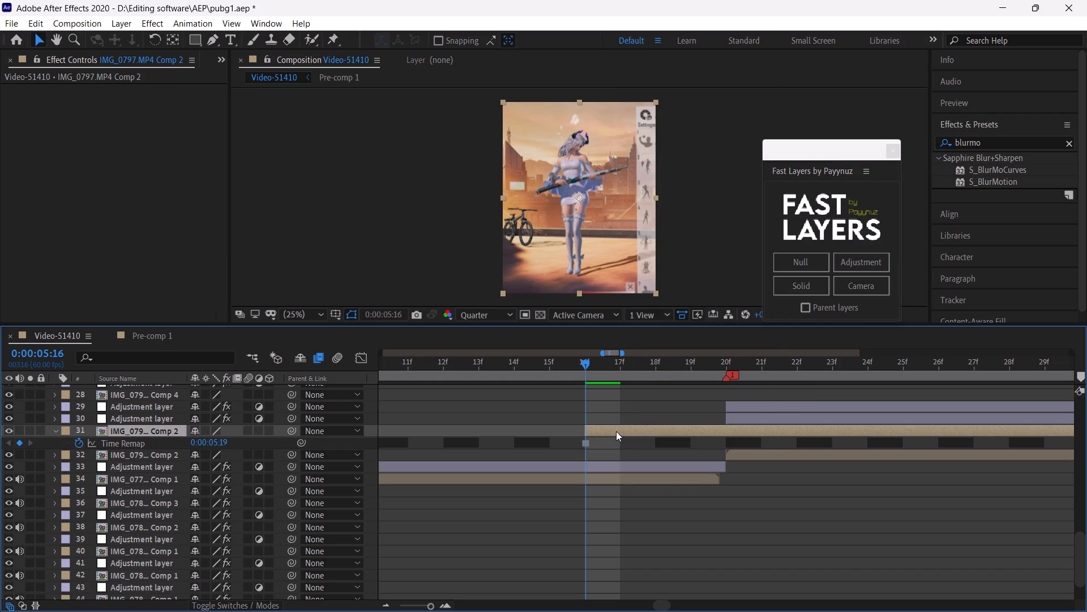
Open the frozen IMG_0797.MP4 Comp 2 copy for Roto Brush work and mark the character's torso as foreground.
left_click_drag(315, 38, 372, 40)
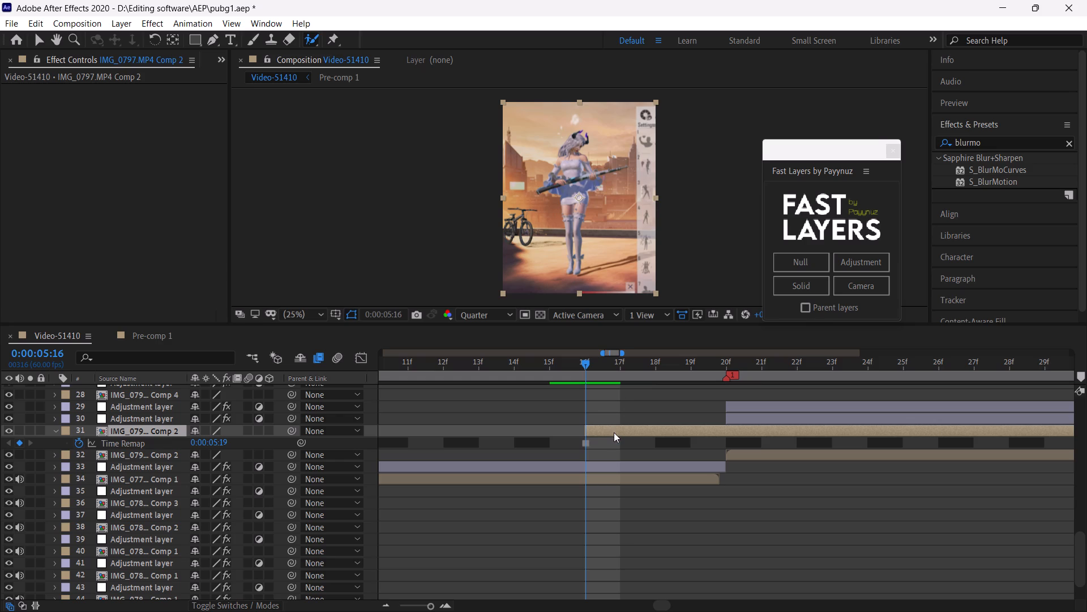
double_click(614, 432)
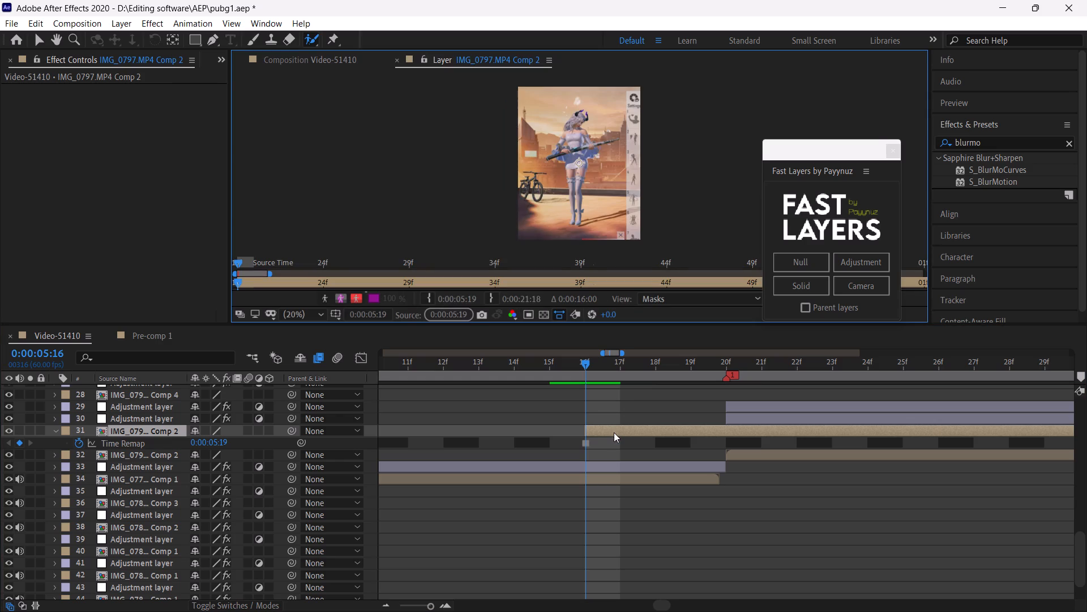
scroll(599, 158, "down", 4)
scroll(599, 158, "up", 3)
scroll(599, 158, "down", 1)
scroll(599, 158, "up", 8)
scroll(600, 159, "down", 2)
scroll(600, 167, "up", 1)
scroll(600, 169, "down", 2)
scroll(600, 173, "up", 2)
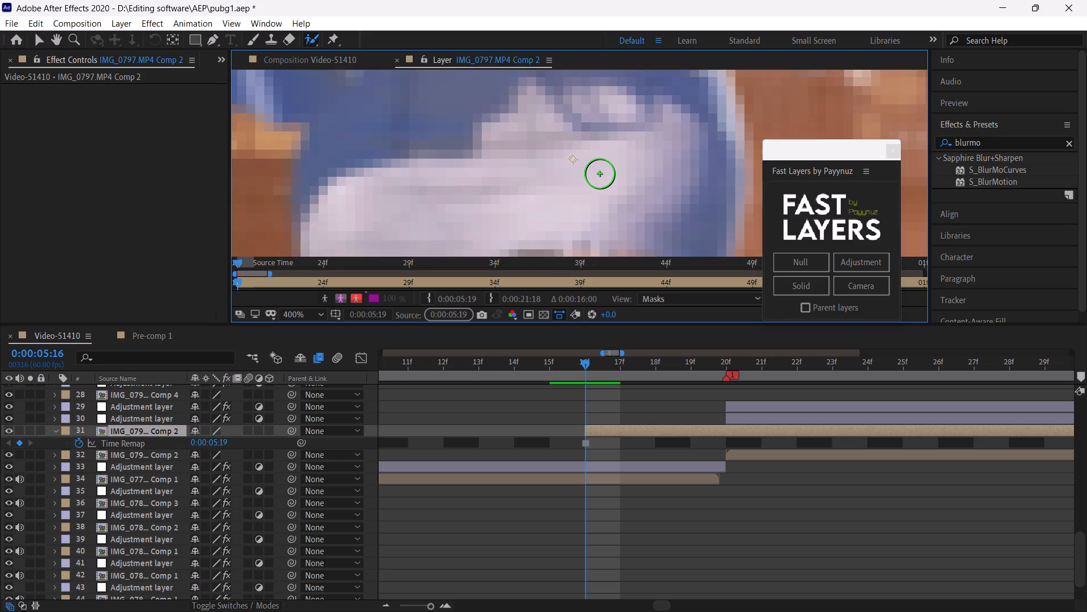
scroll(600, 174, "down", 2)
scroll(600, 174, "up", 3)
scroll(600, 174, "down", 1)
scroll(598, 176, "up", 2)
scroll(598, 177, "down", 1)
scroll(598, 179, "up", 1)
scroll(598, 180, "down", 1)
scroll(598, 180, "up", 2)
scroll(598, 181, "down", 3)
scroll(599, 181, "up", 1)
scroll(599, 181, "down", 1)
scroll(599, 181, "up", 2)
scroll(599, 182, "down", 4)
scroll(600, 182, "up", 1)
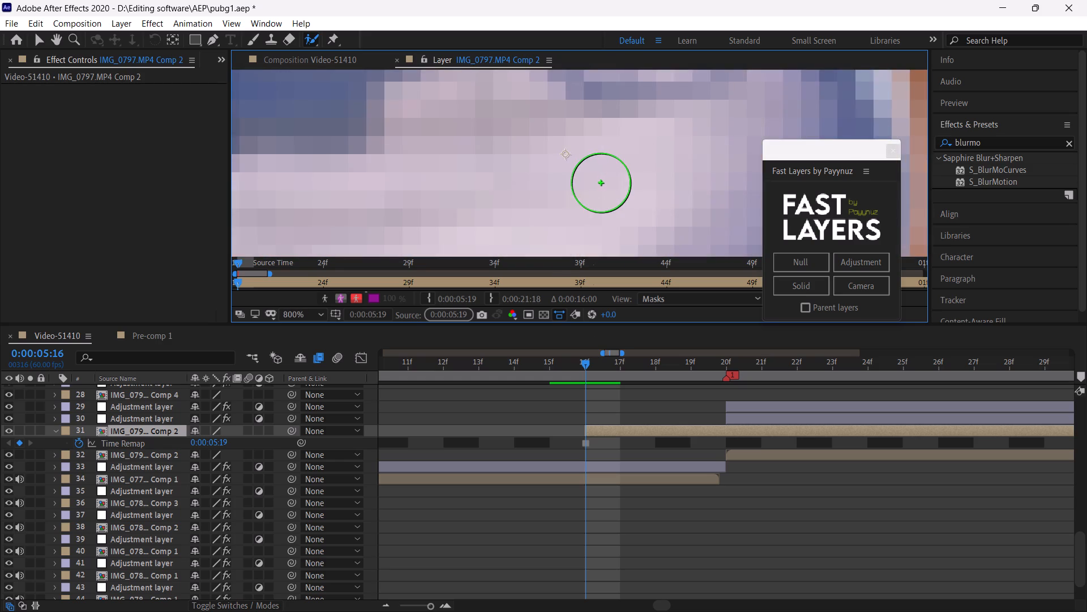
scroll(602, 186, "down", 1)
scroll(603, 186, "up", 1)
scroll(603, 186, "down", 2)
scroll(603, 186, "up", 1)
scroll(604, 186, "down", 1)
left_click(594, 165)
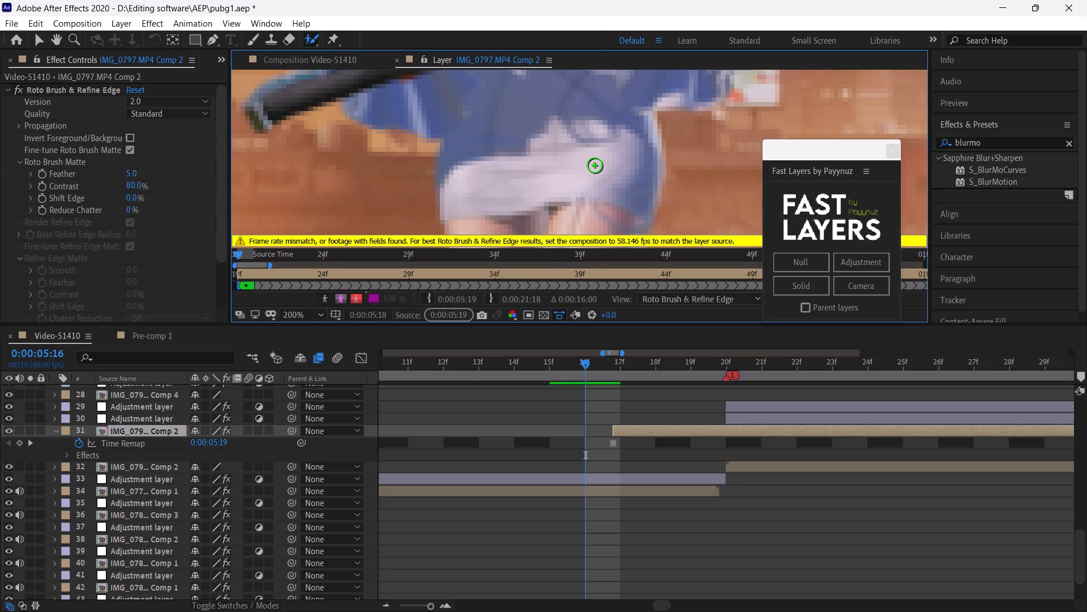
scroll(611, 158, "down", 3)
left_click_drag(576, 124, 579, 143)
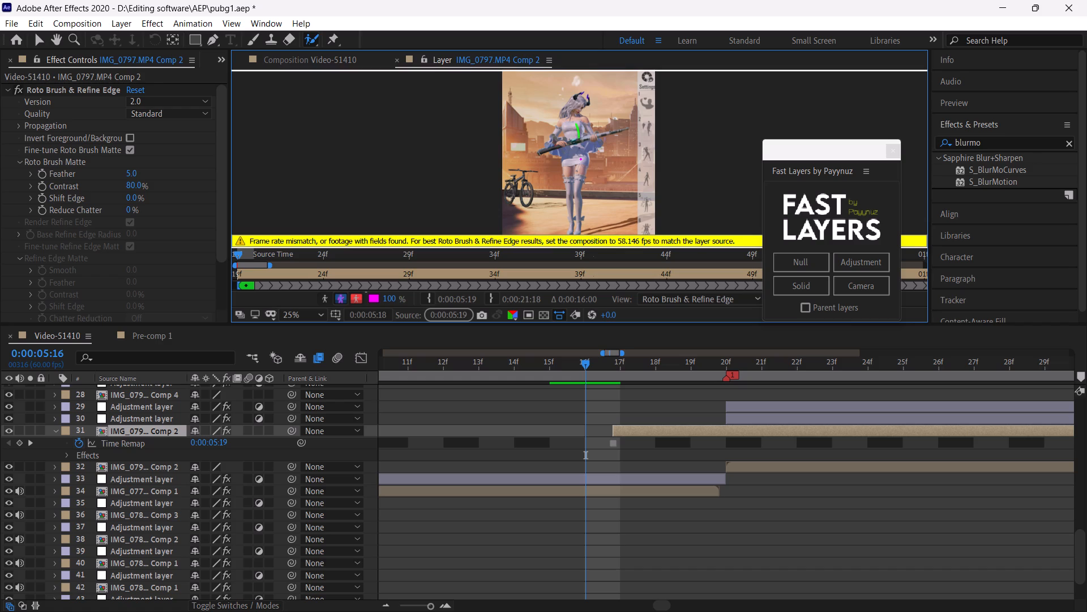
left_click_drag(579, 143, 579, 165)
Extend the Roto Brush selection over the character's sleeve on the bicycle side and exclude the small gap beside the arm.
scroll(576, 121, "up", 1)
left_click_drag(534, 99, 530, 108)
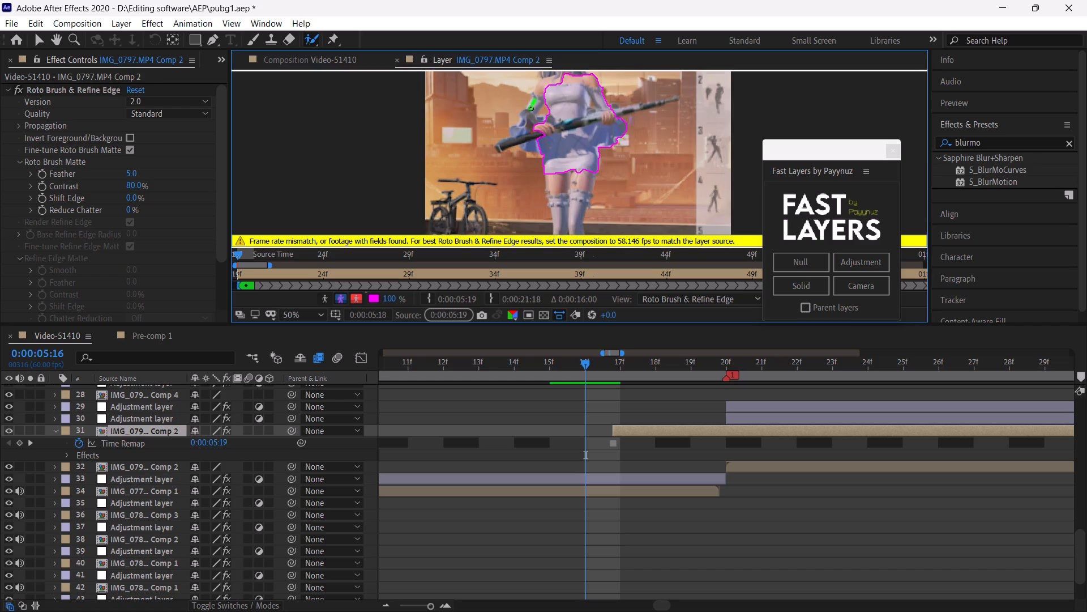
left_click_drag(530, 108, 528, 122)
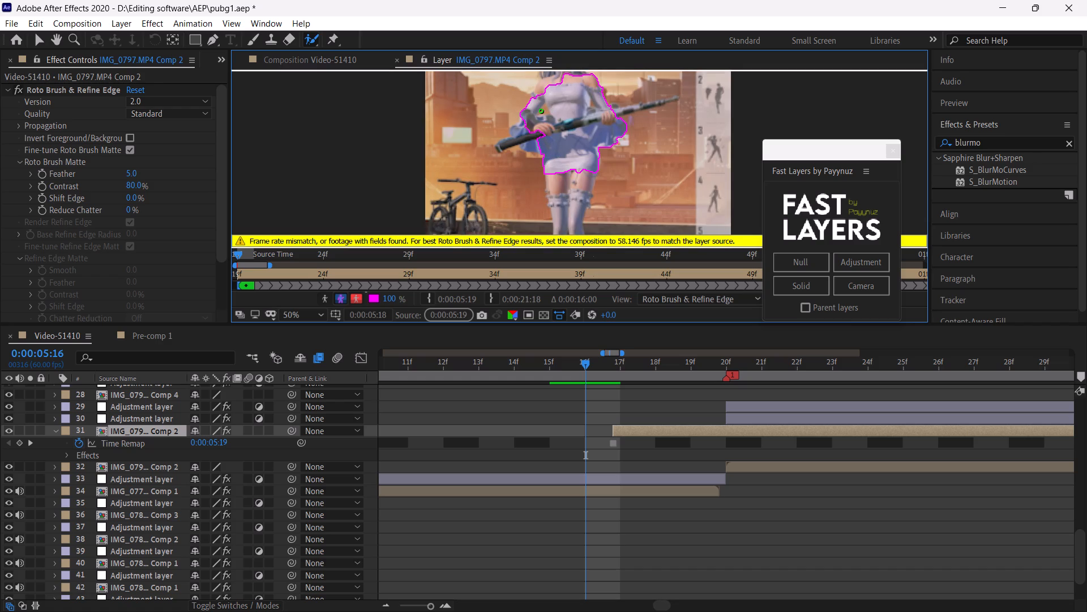
left_click(545, 110, "alt")
Add the lower end of the gun, on the bicycle side, to the Roto Brush selection and refine its edge.
left_click_drag(504, 144, 545, 139)
left_click(516, 150, "alt")
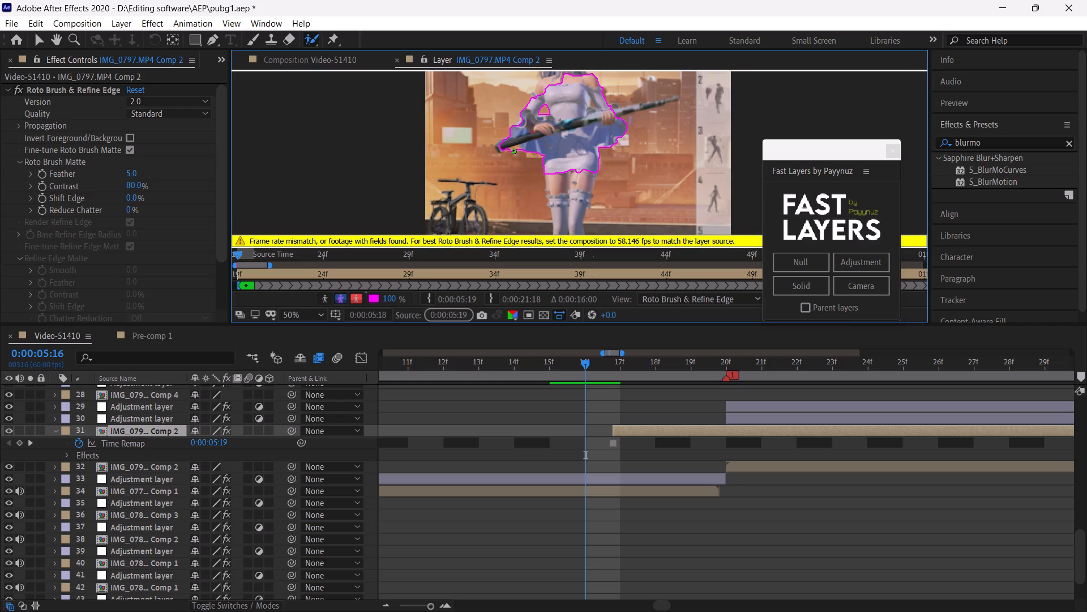
left_click(514, 150, "alt")
left_click_drag(517, 148, 509, 154, "alt")
left_click(500, 144)
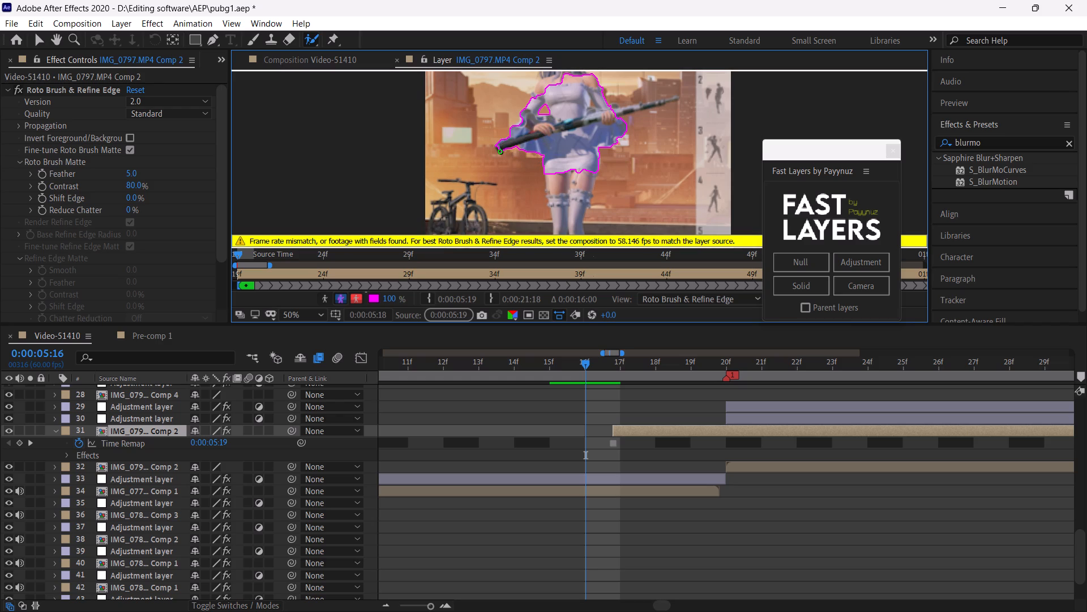
left_click(499, 148)
Add the gun barrel up to its tip to the Roto Brush selection and subtract the background above it.
left_click(620, 111)
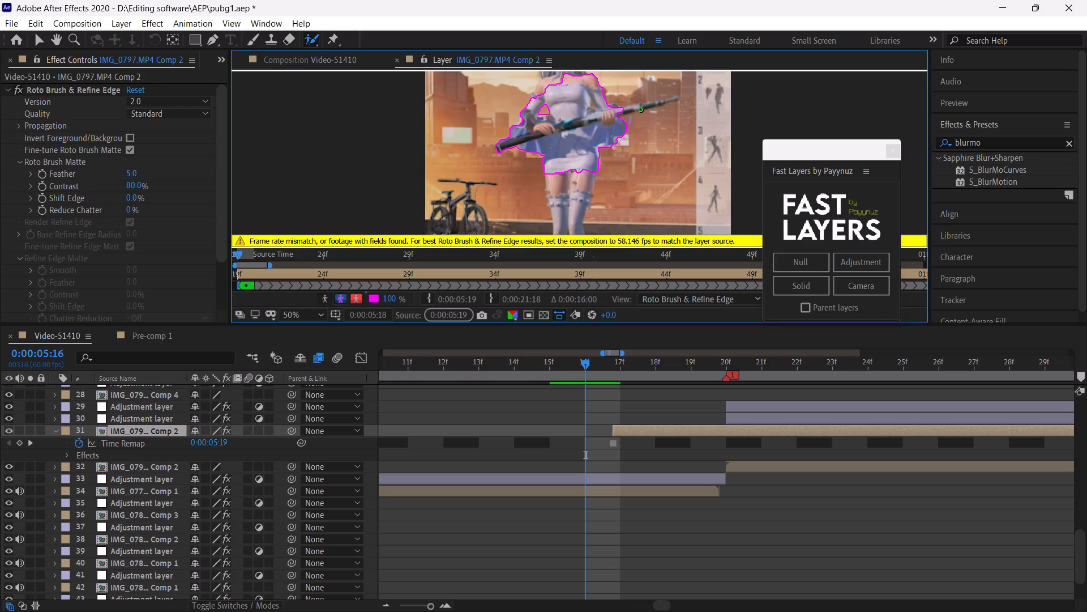
left_click(639, 109)
left_click_drag(635, 109, 623, 112)
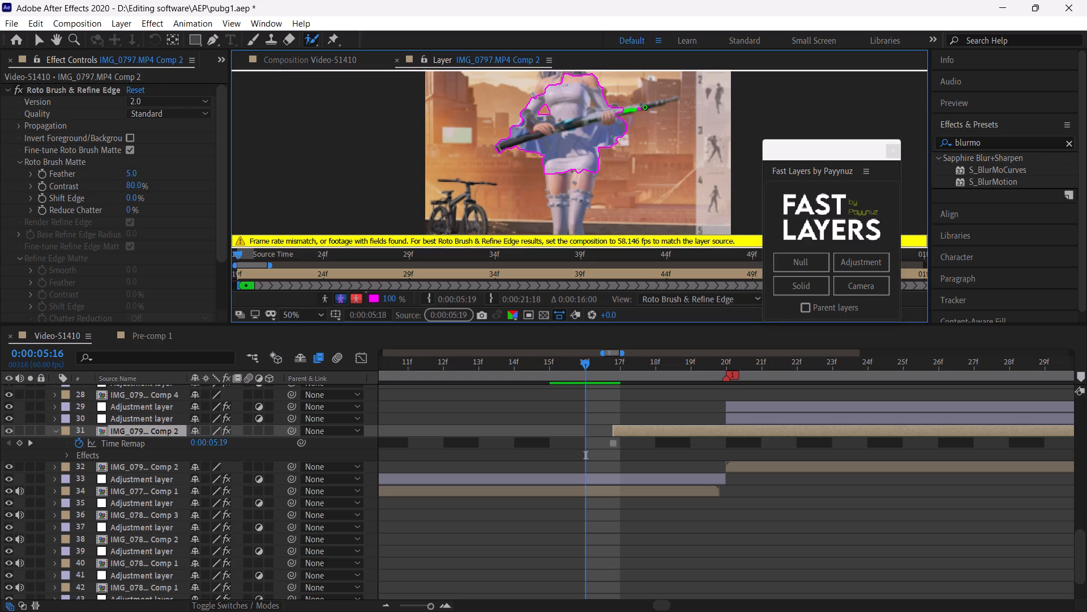
left_click(650, 106)
left_click(665, 104)
left_click_drag(661, 103, 676, 101)
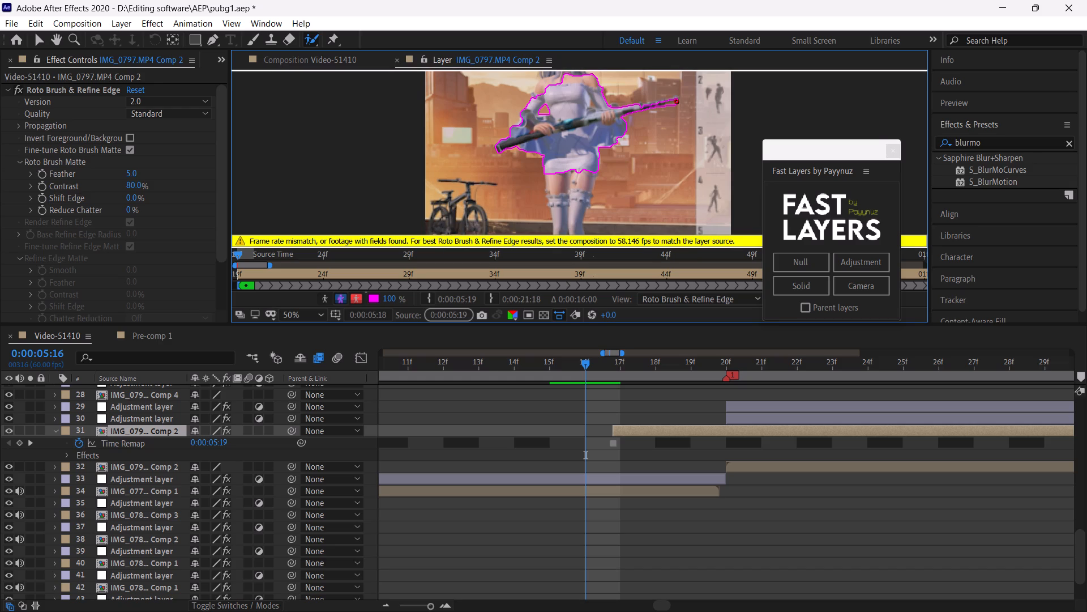
left_click_drag(678, 101, 662, 108, "alt")
left_click(676, 98)
left_click_drag(666, 100, 647, 105)
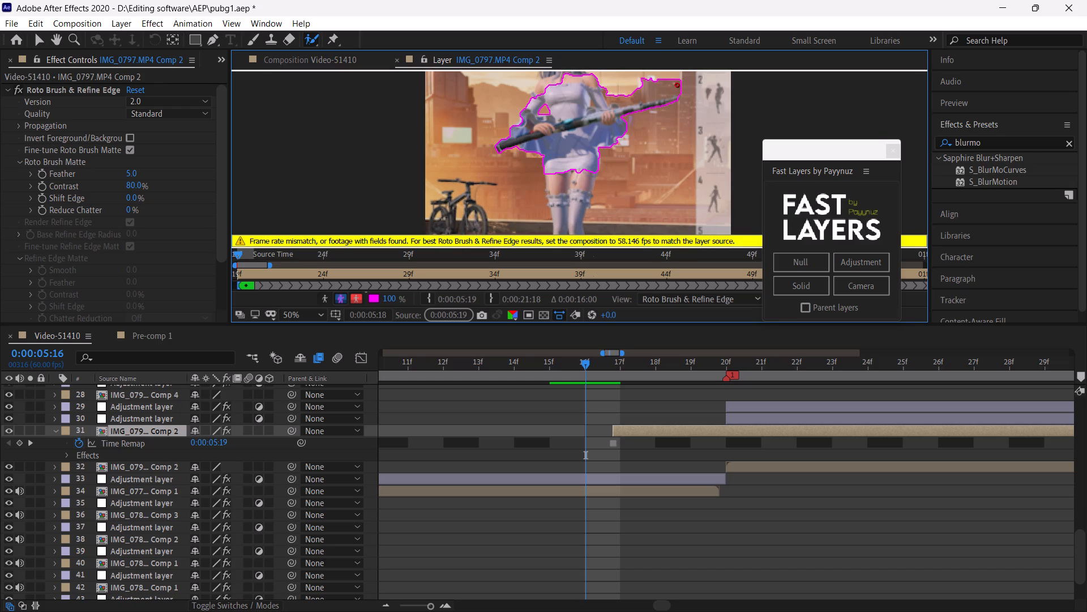
left_click_drag(681, 83, 624, 98, "alt")
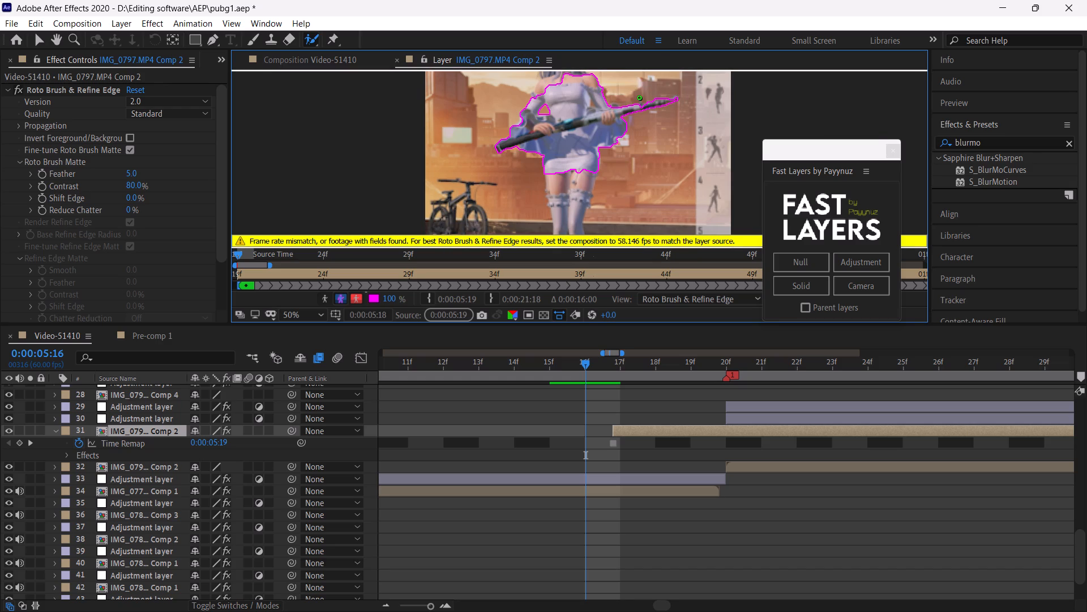
Extend the Roto Brush selection down the character's legs to the feet.
scroll(639, 104, "down", 1)
scroll(638, 106, "up", 1)
scroll(636, 106, "down", 1)
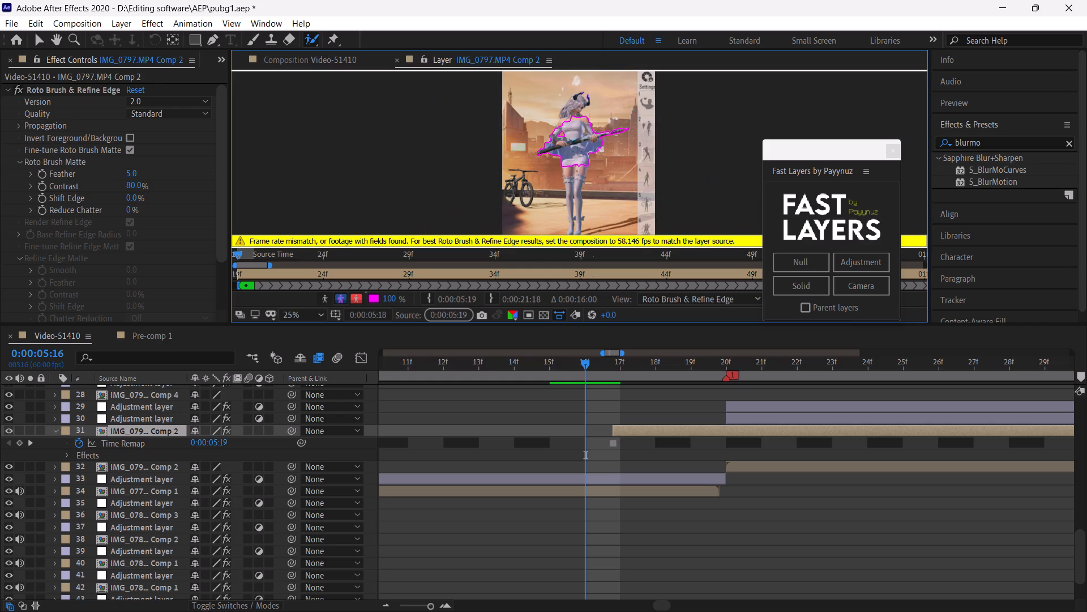
left_click_drag(572, 163, 574, 183)
left_click_drag(574, 183, 574, 193)
left_click_drag(578, 197, 580, 202)
left_click_drag(571, 197, 572, 226)
left_click_drag(572, 226, 572, 226)
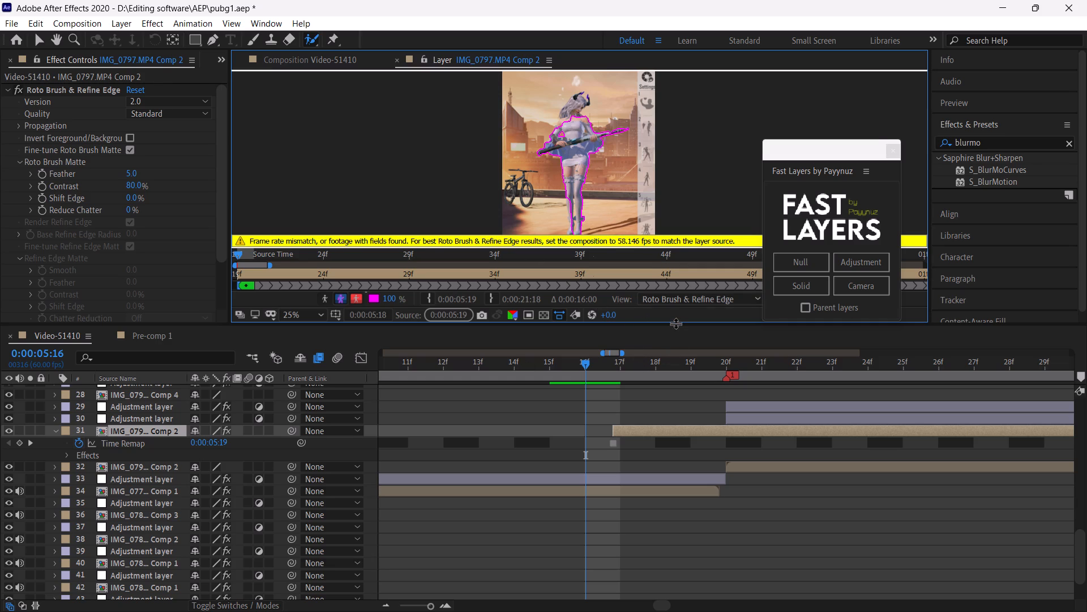
Enlarge the layer view and subtract the background between the character's lower legs from the Roto Brush selection.
left_click_drag(675, 323, 675, 364)
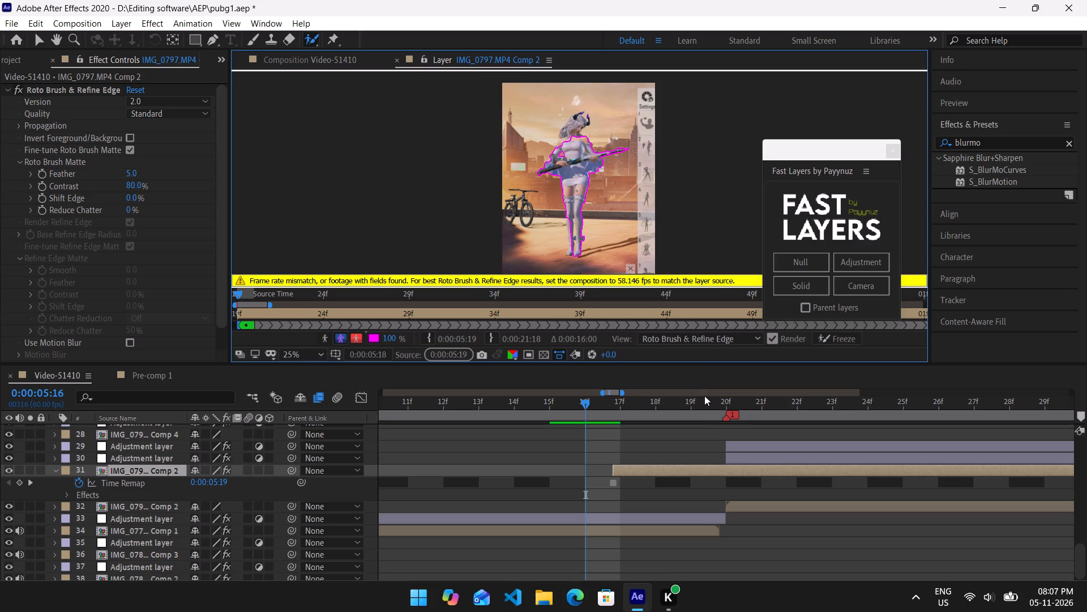
left_click_drag(705, 363, 701, 465)
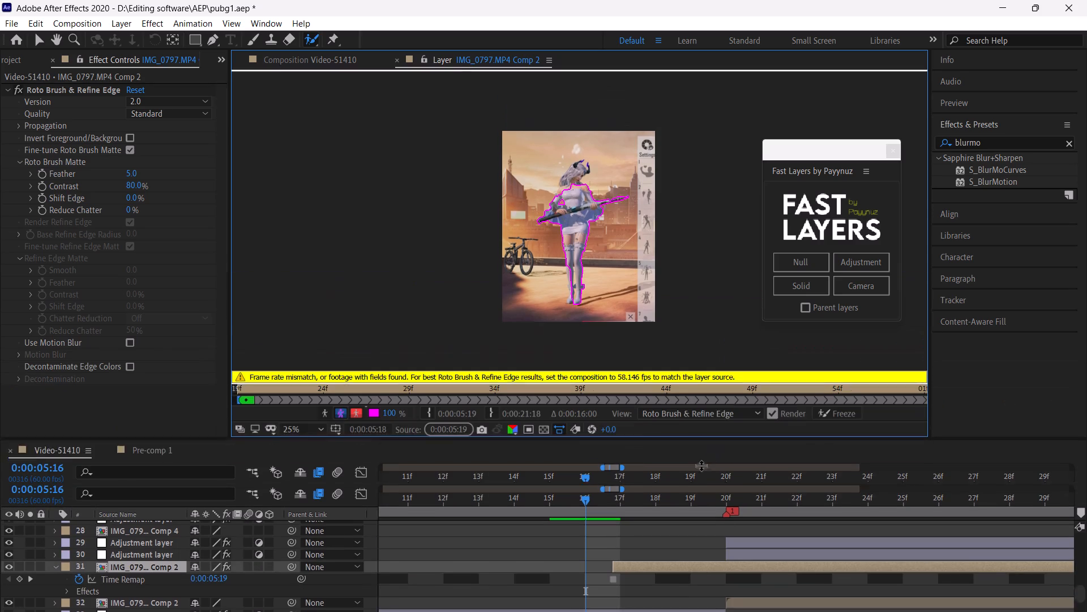
left_click_drag(701, 465, 700, 486)
scroll(558, 257, "up", 1)
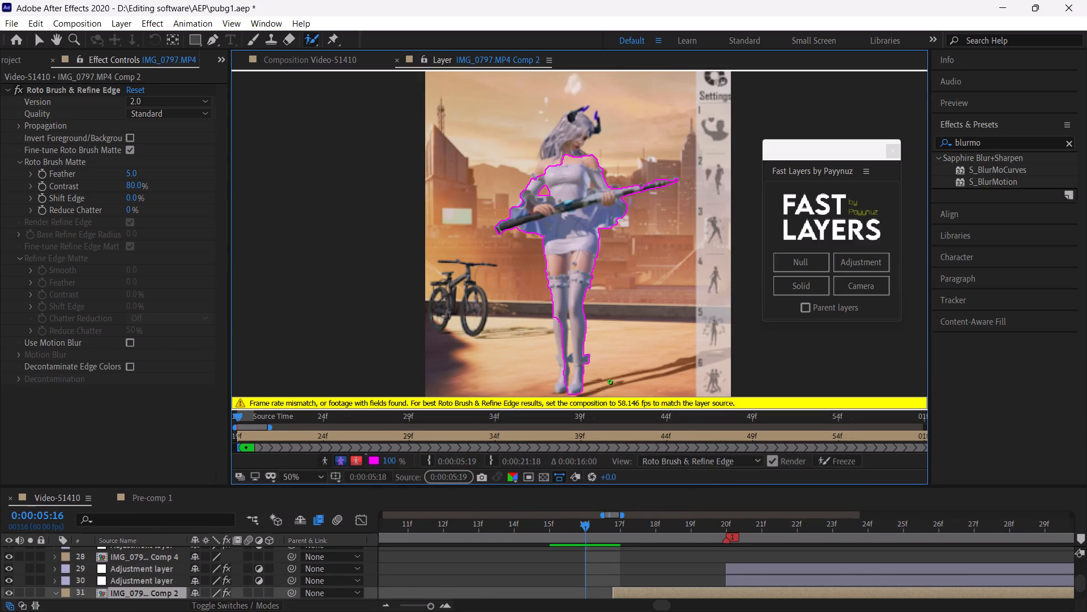
left_click_drag(569, 329, 572, 363, "alt")
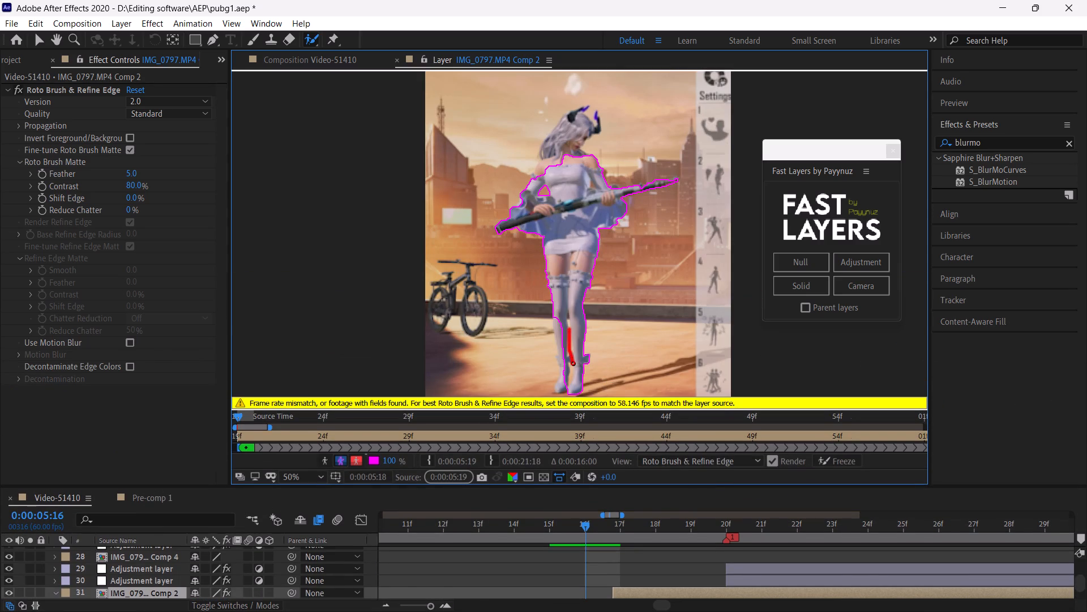
left_click_drag(572, 363, 571, 375, "alt")
Add both lower legs, the ankles and the feet back to the character's Roto Brush selection.
left_click(576, 359)
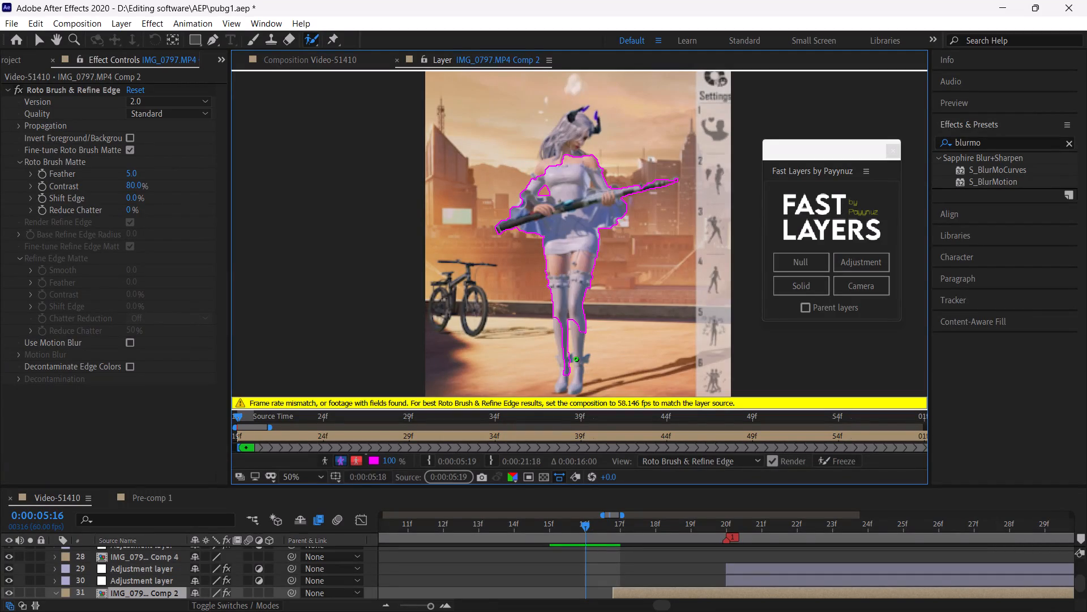
left_click_drag(577, 329, 579, 351)
left_click_drag(578, 365, 575, 388)
left_click_drag(563, 375, 558, 389)
left_click_drag(559, 360, 560, 356)
left_click_drag(560, 356, 559, 343)
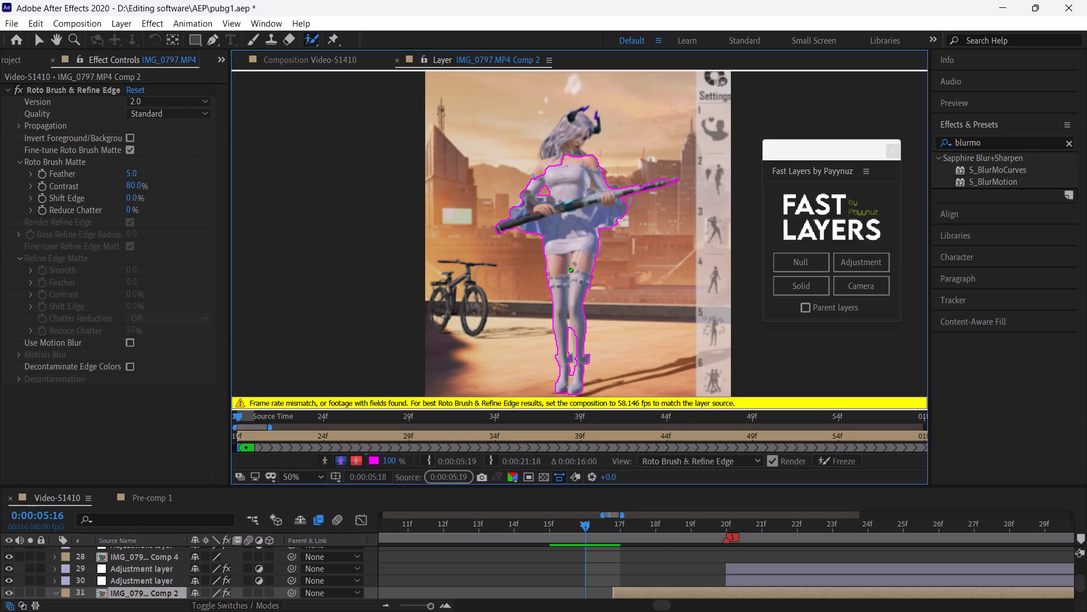
Subtract the gap between the lower legs and restore the inner edge of the calf on the gun-barrel side in the Roto Brush selection.
left_click_drag(570, 343, 568, 358, "alt")
left_click_drag(570, 375, 569, 384, "alt")
left_click_drag(569, 313, 567, 333, "alt")
left_click_drag(575, 316, 574, 350)
left_click(578, 355)
left_click_drag(576, 351, 577, 375)
Add the character's face, hair and both horns to the Roto Brush selection.
left_click_drag(576, 125, 574, 136)
left_click_drag(574, 136, 570, 165)
left_click_drag(570, 120, 554, 139)
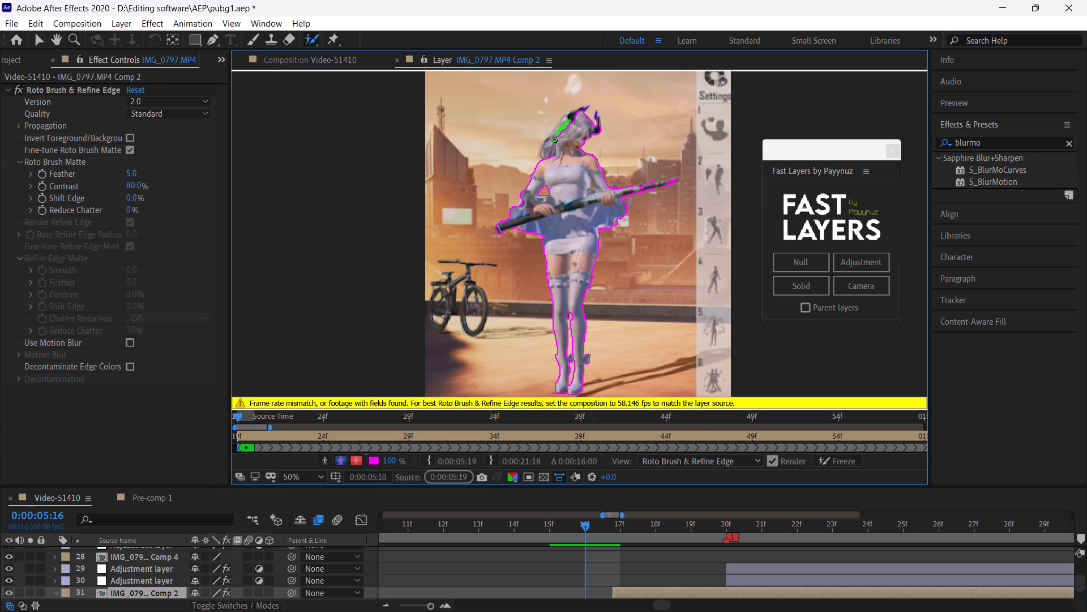
left_click_drag(554, 139, 550, 146)
left_click_drag(566, 117, 563, 127)
left_click(583, 108)
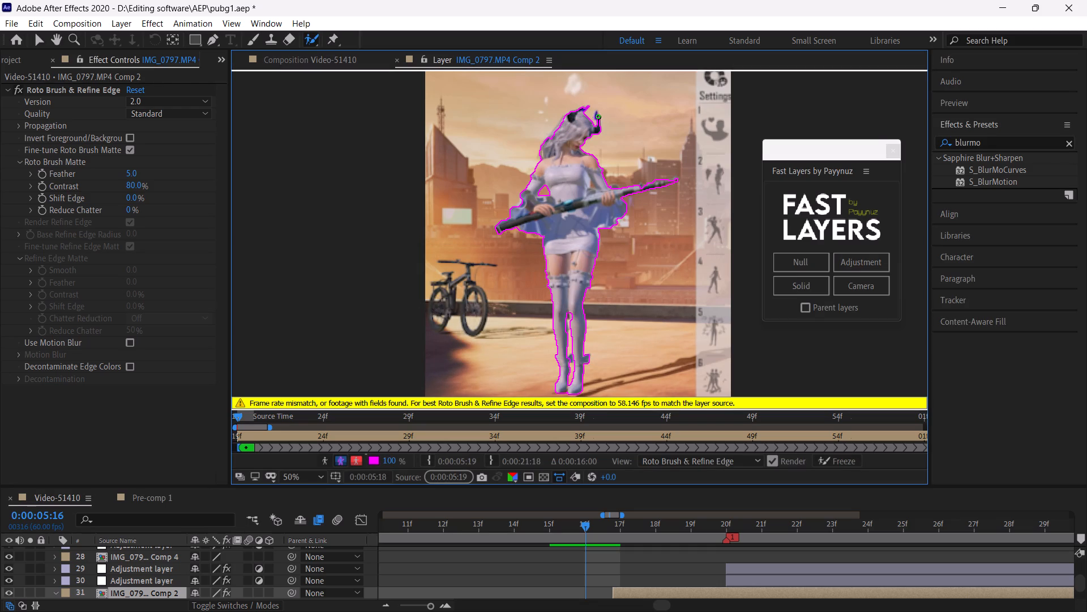
left_click(597, 117)
Refine the Roto Brush selection along the inner calves and add the bow details at the ankles.
left_click(60, 39)
left_click_drag(583, 329, 588, 202)
scroll(593, 245, "up", 1)
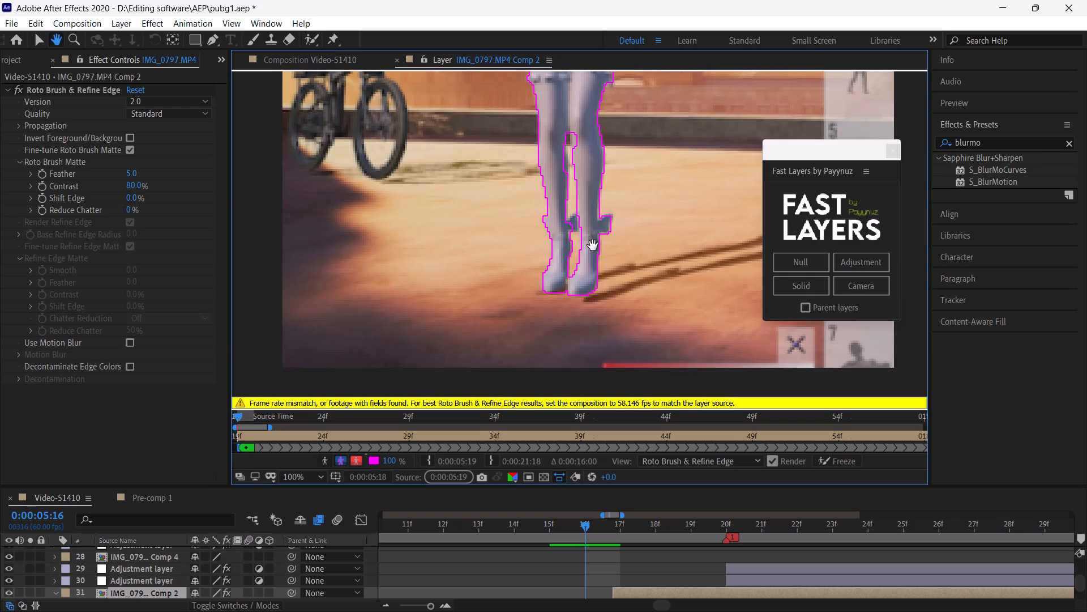
scroll(592, 245, "up", 1)
scroll(592, 246, "down", 1)
left_click(309, 38)
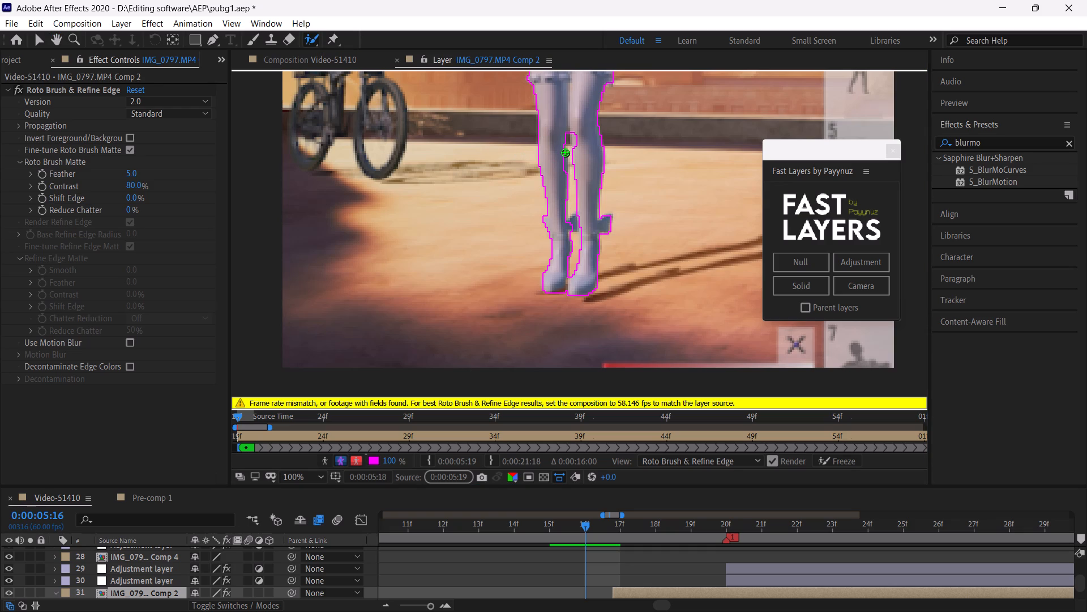
left_click_drag(562, 148, 561, 173)
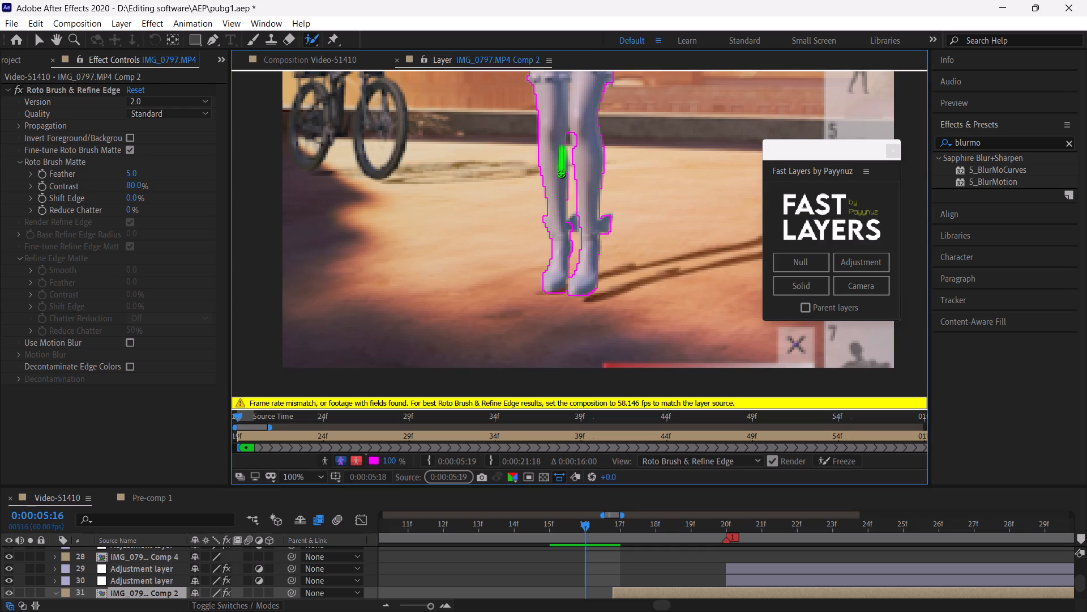
left_click_drag(576, 151, 578, 176)
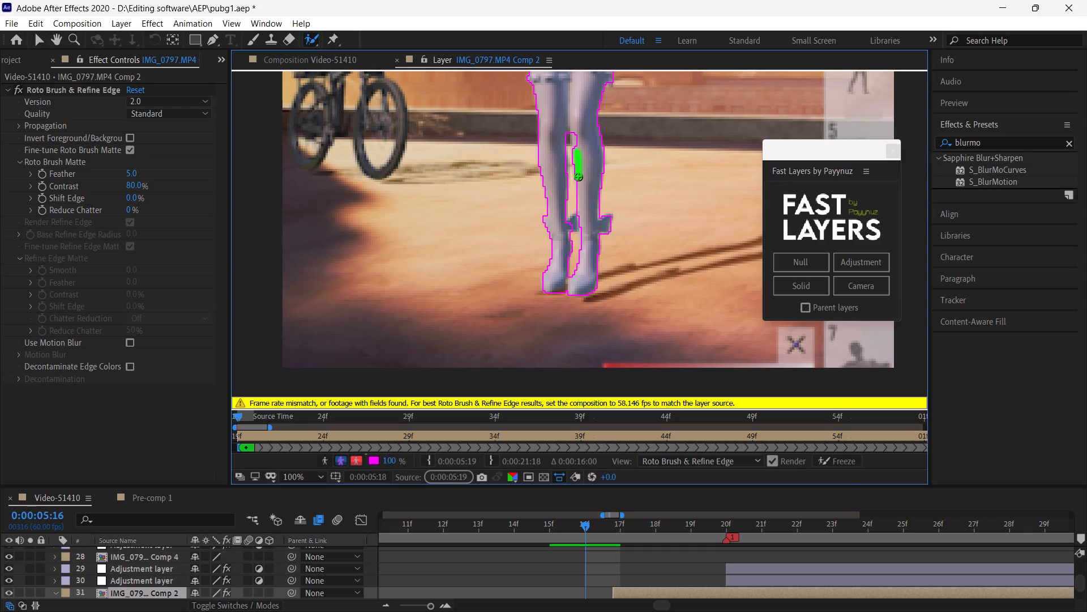
left_click(573, 223)
left_click_drag(573, 223, 580, 221)
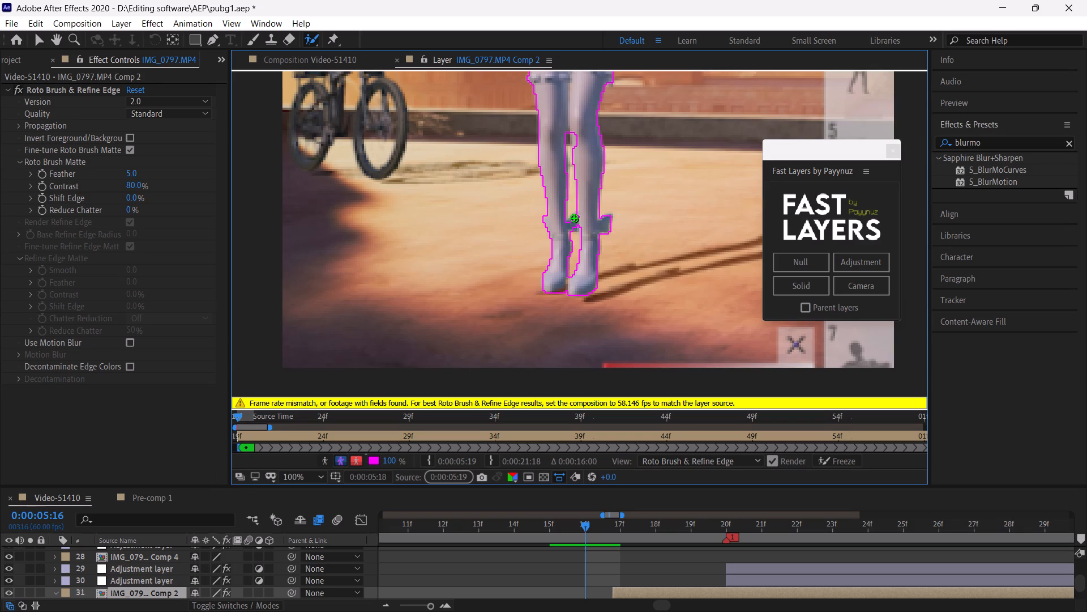
left_click(574, 218)
left_click(575, 226)
scroll(597, 249, "down", 2)
scroll(601, 250, "up", 1)
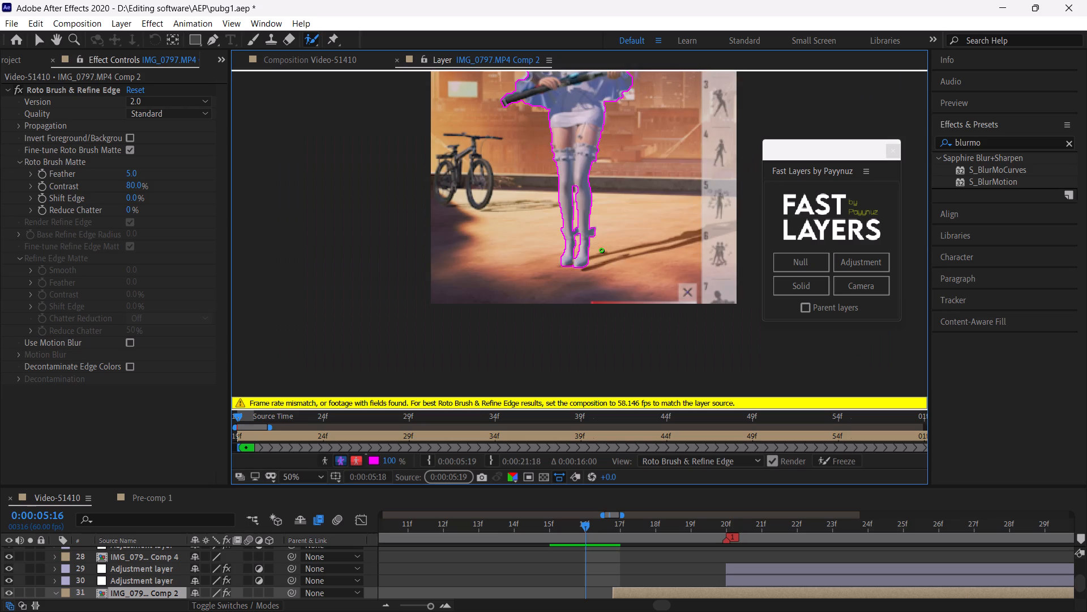
Close the layer view and check the character cutout in the Video-51410 composition around marker 1.
left_click(398, 59)
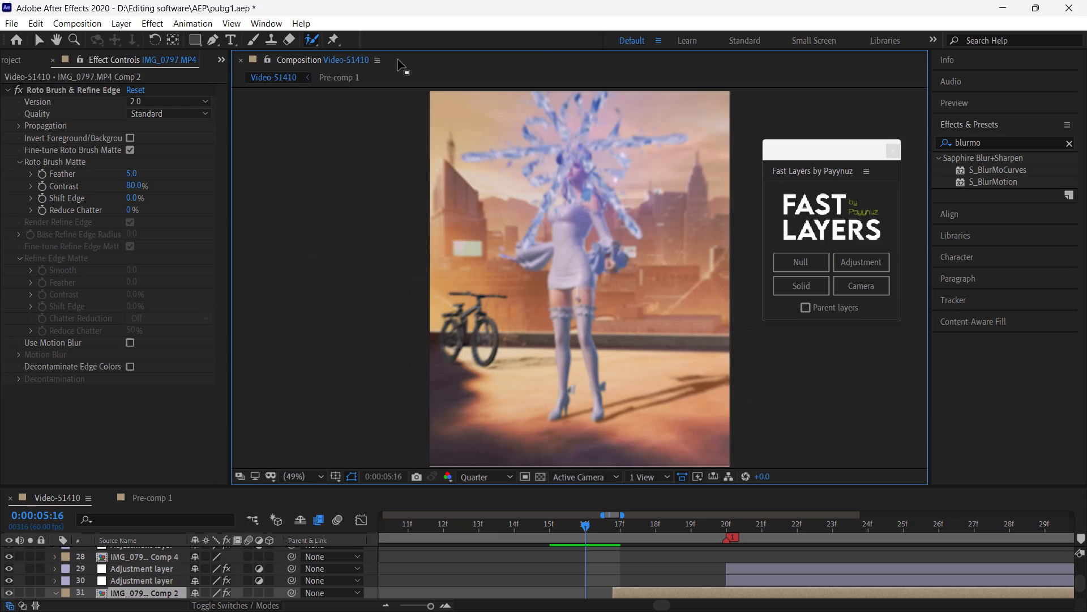
left_click_drag(613, 522, 683, 538)
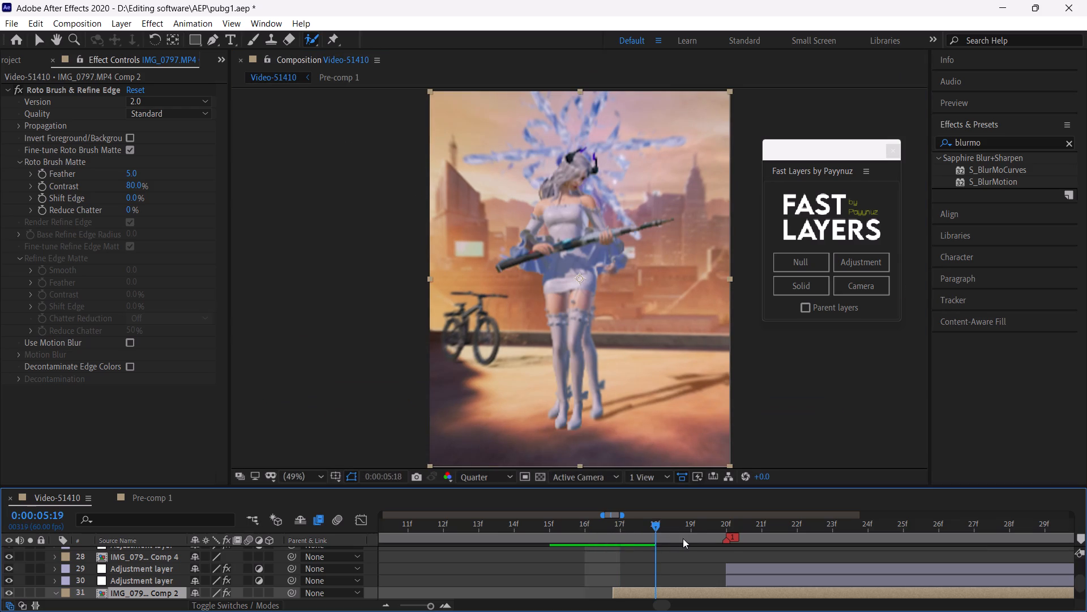
left_click_drag(683, 538, 802, 554)
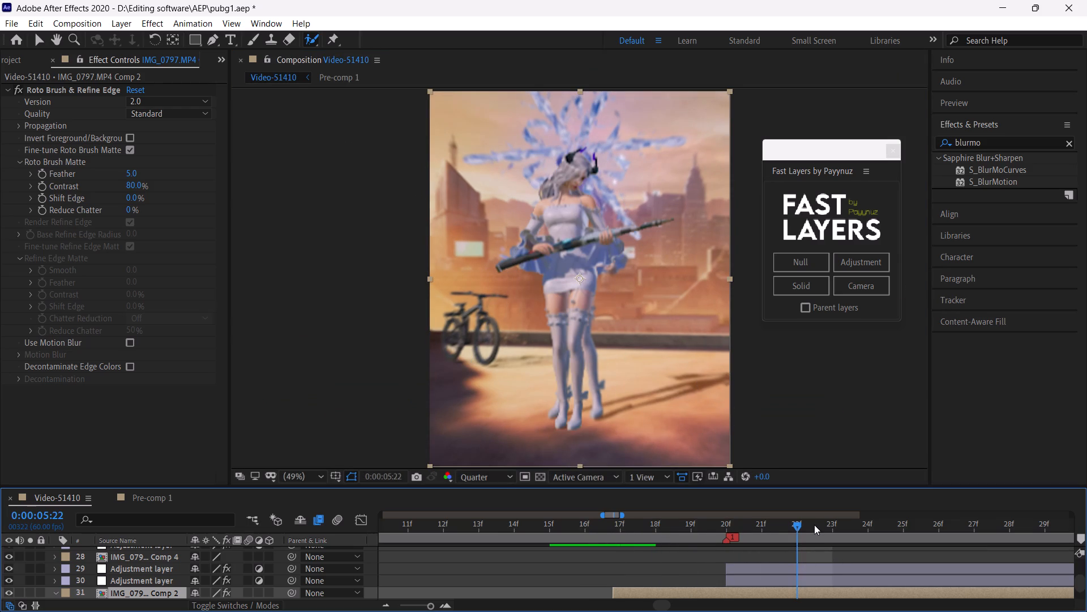
left_click(815, 524)
Hide the freeze-frame cutout on layer 31 and review the footage beneath it from just before marker 1 to marker 2.
left_click(1084, 579)
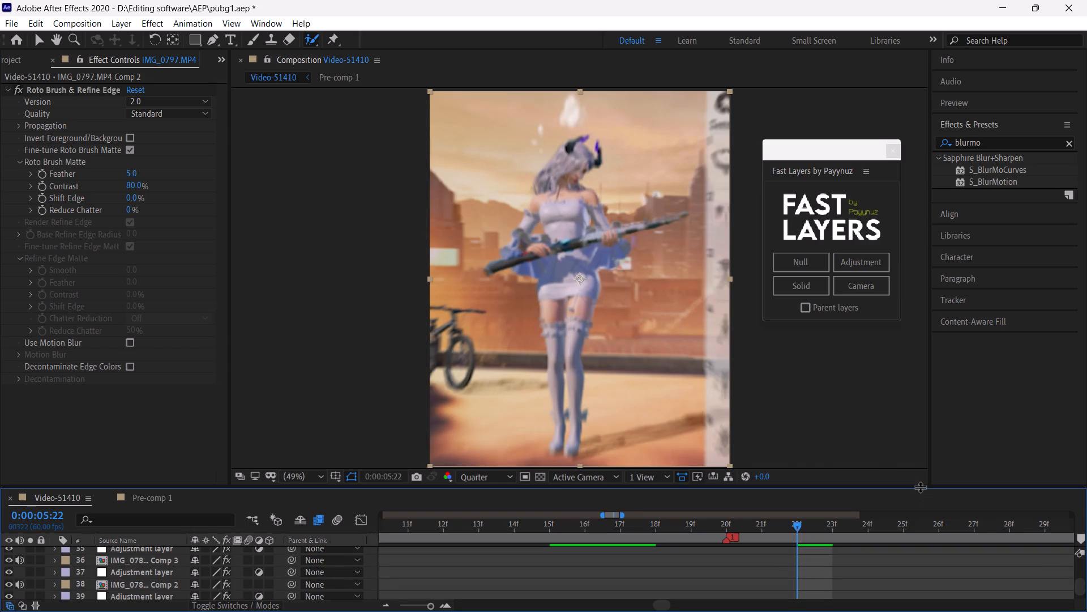
left_click_drag(921, 485, 922, 380)
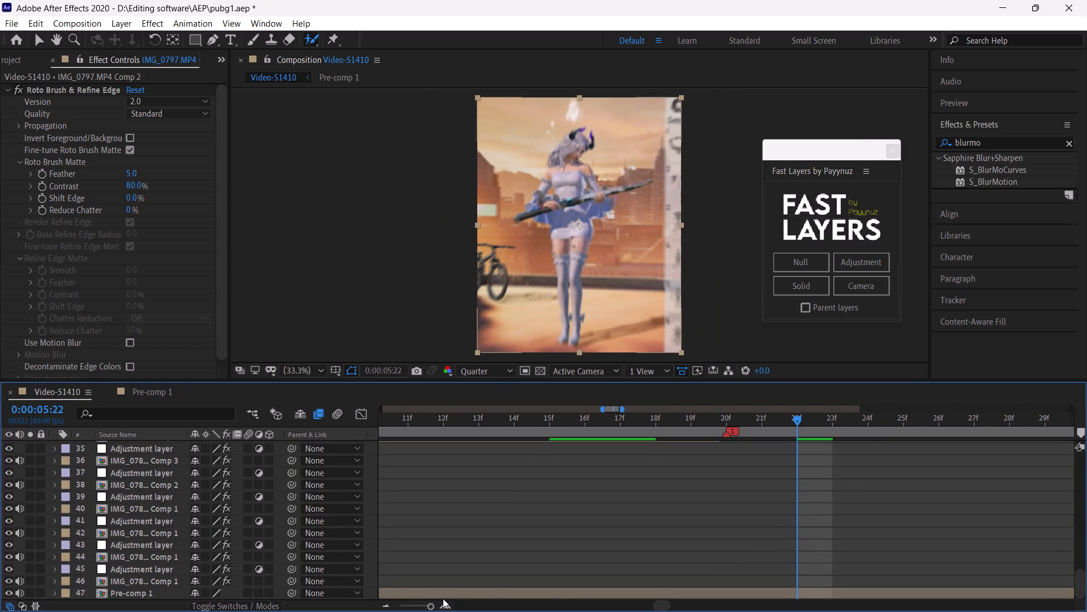
left_click_drag(430, 603, 416, 602)
scroll(739, 486, "up", 2)
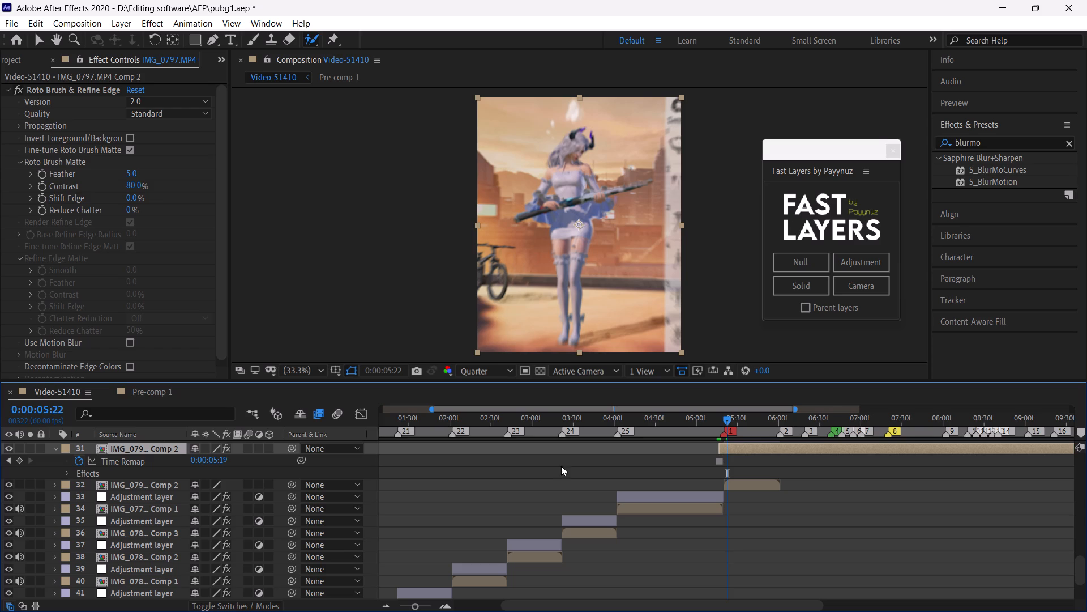
left_click(8, 448)
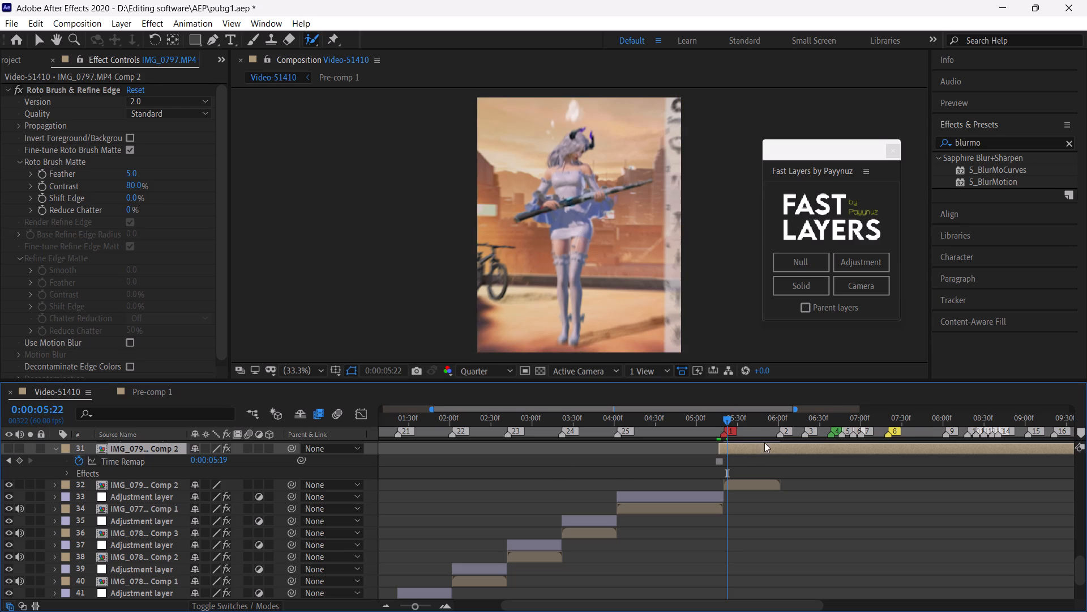
left_click_drag(747, 418, 717, 449)
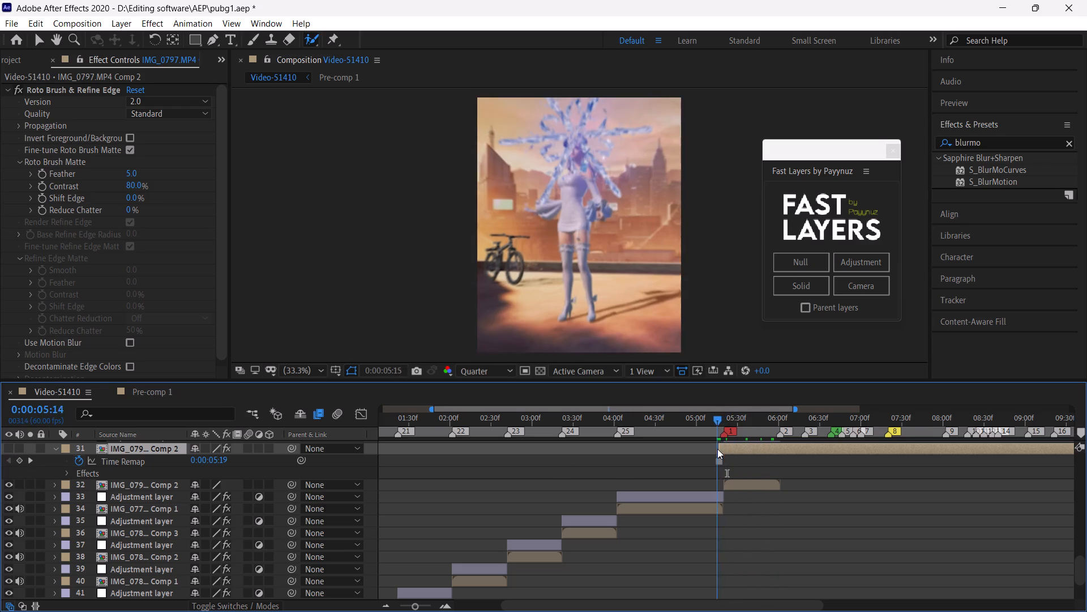
left_click_drag(717, 449, 781, 474)
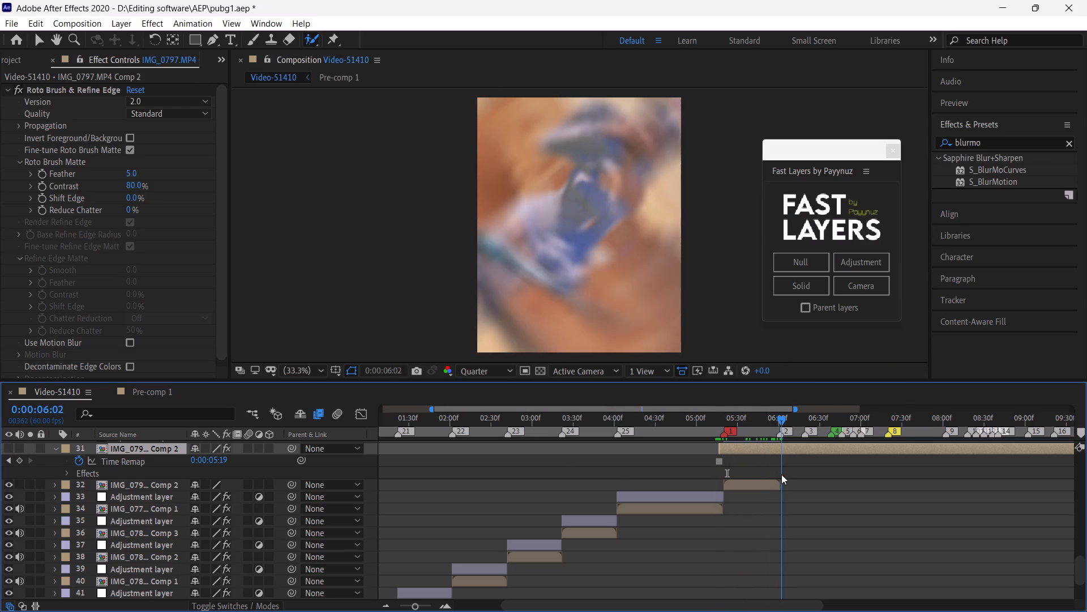
left_click_drag(781, 474, 746, 481)
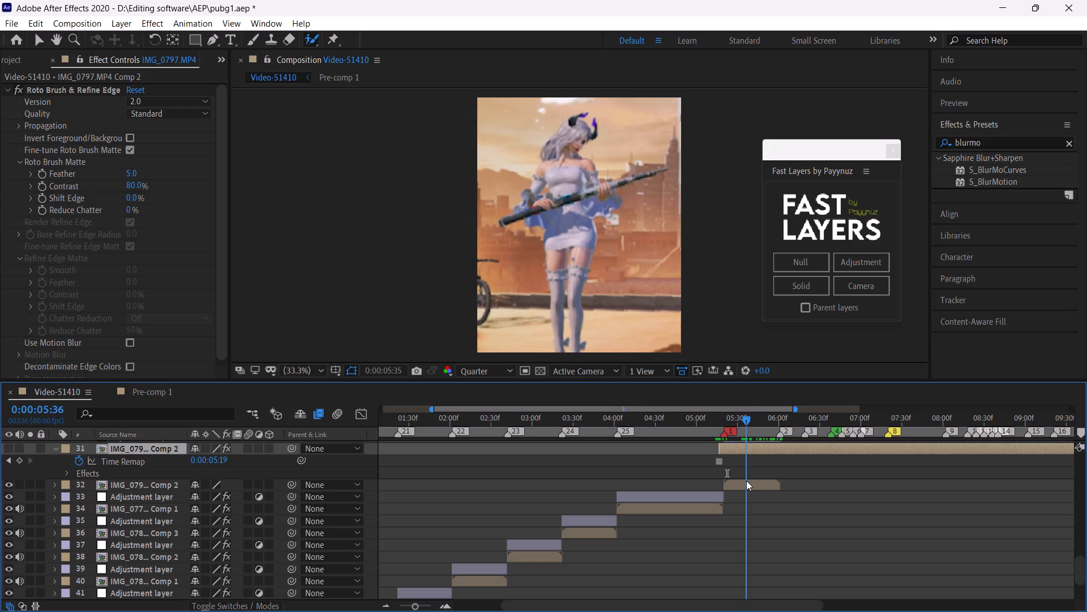
Shift the freeze-frame cutout on layer 31 earlier, starting at about 0:00:04:57, split it at marker 1 and delete the part after the marker.
left_click_drag(746, 481, 724, 481)
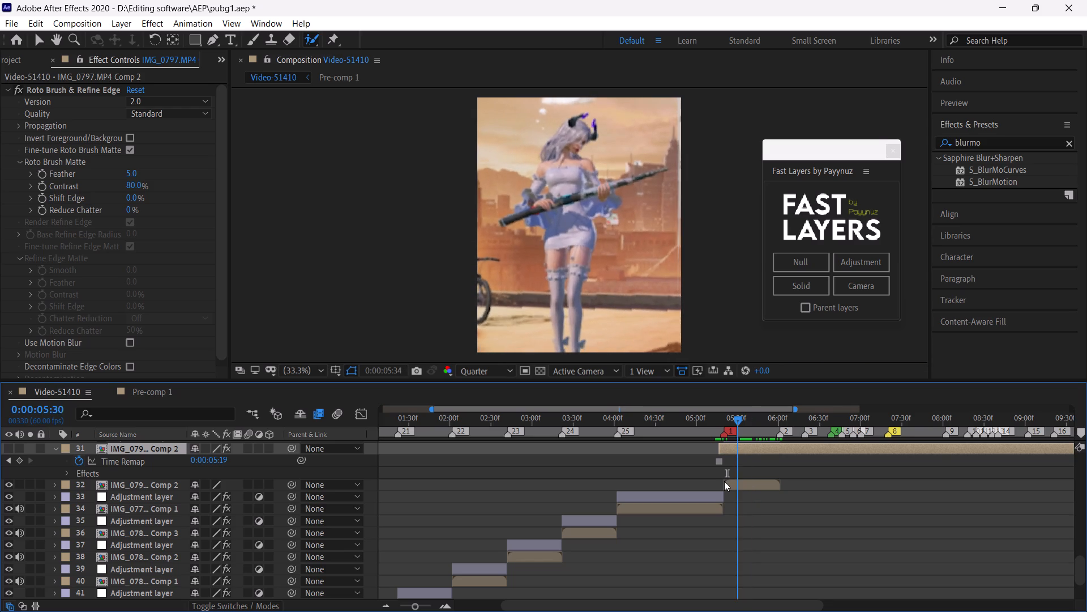
left_click_drag(724, 481, 724, 488)
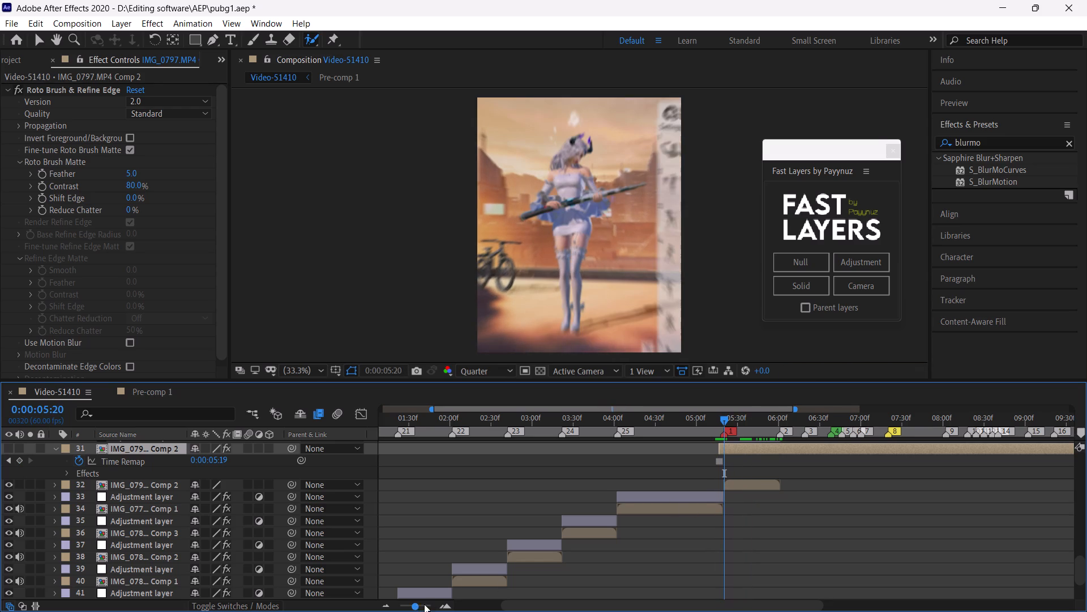
left_click_drag(418, 606, 429, 606)
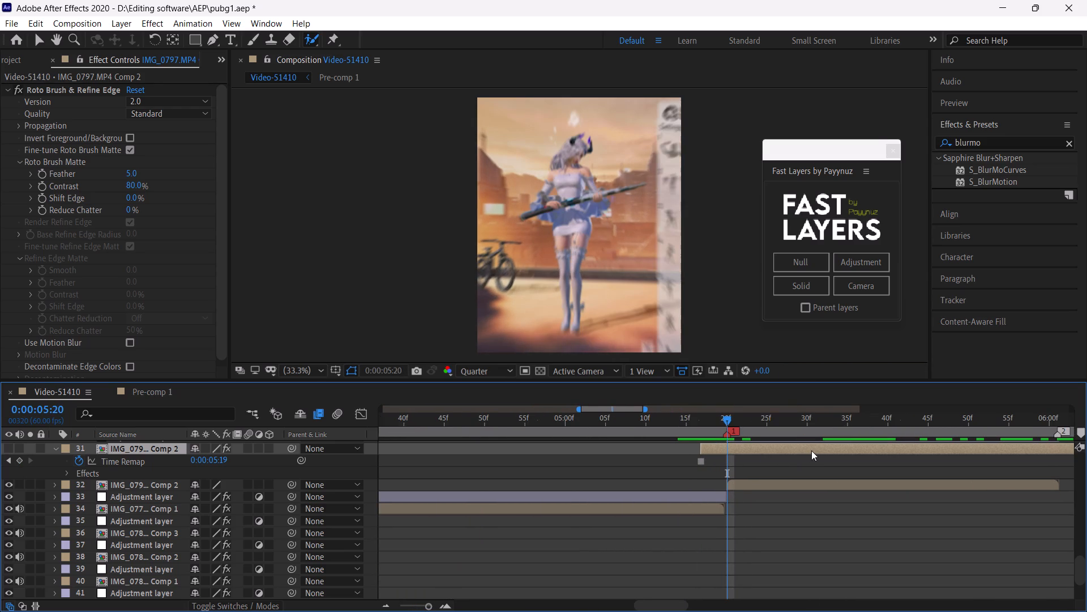
left_click_drag(812, 449, 650, 462)
key("ctrl+shift+d")
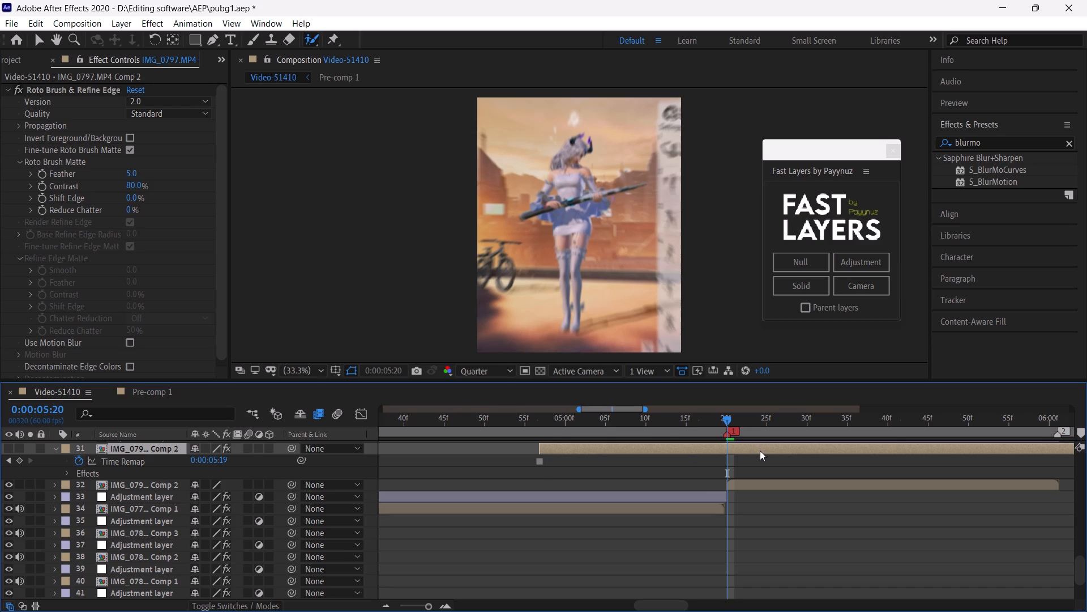
key("BackSpace")
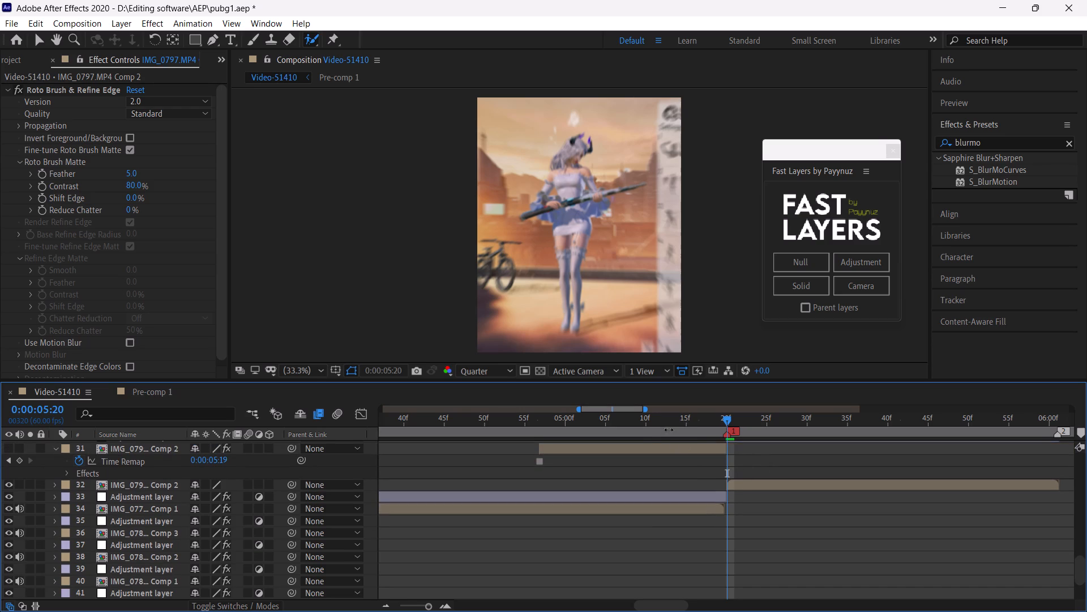
Preview the footage around marker 1 and make the cutout on layer 31 visible again.
left_click_drag(647, 421, 516, 435)
key("space")
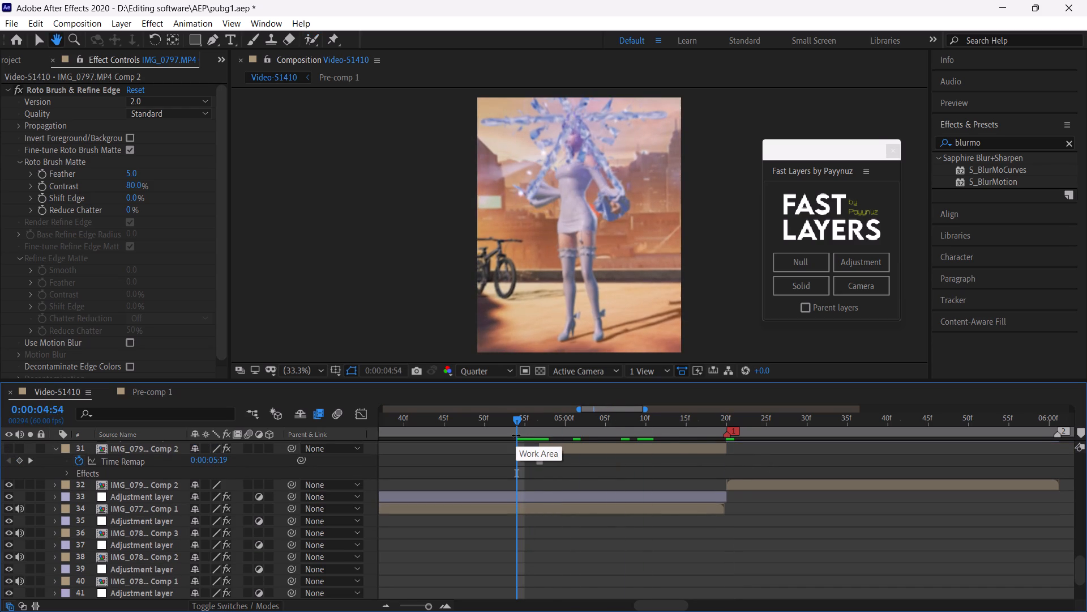
left_click(530, 423)
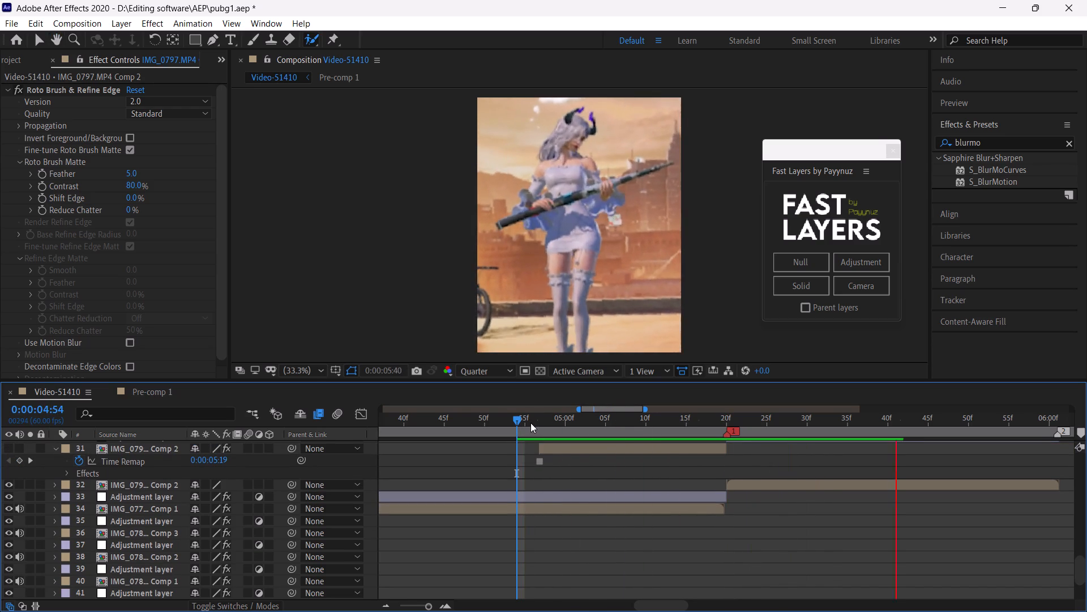
key("space")
left_click_drag(530, 423, 538, 430)
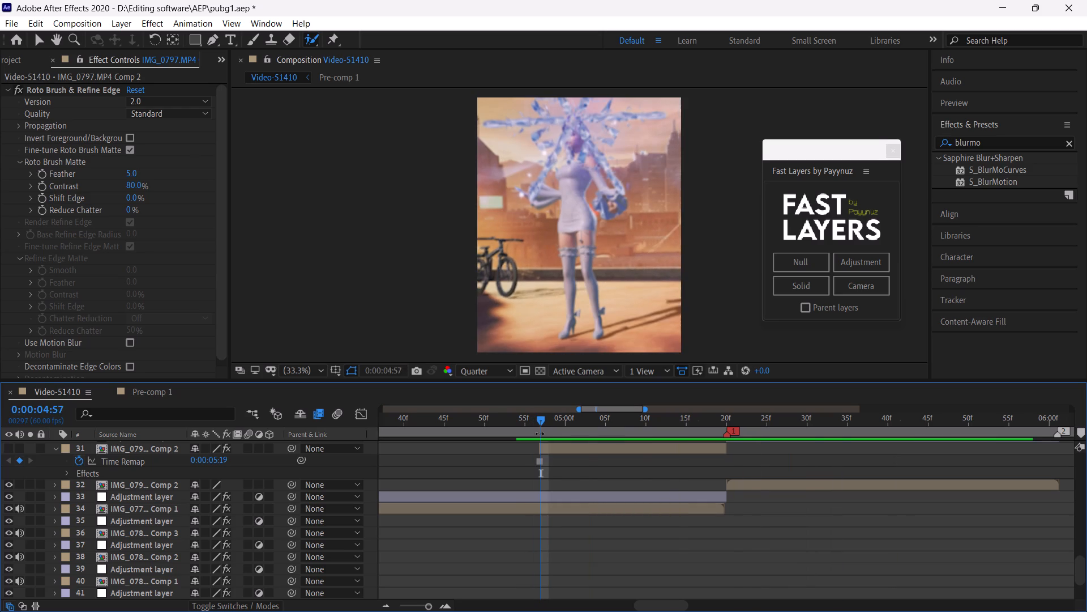
left_click(8, 445)
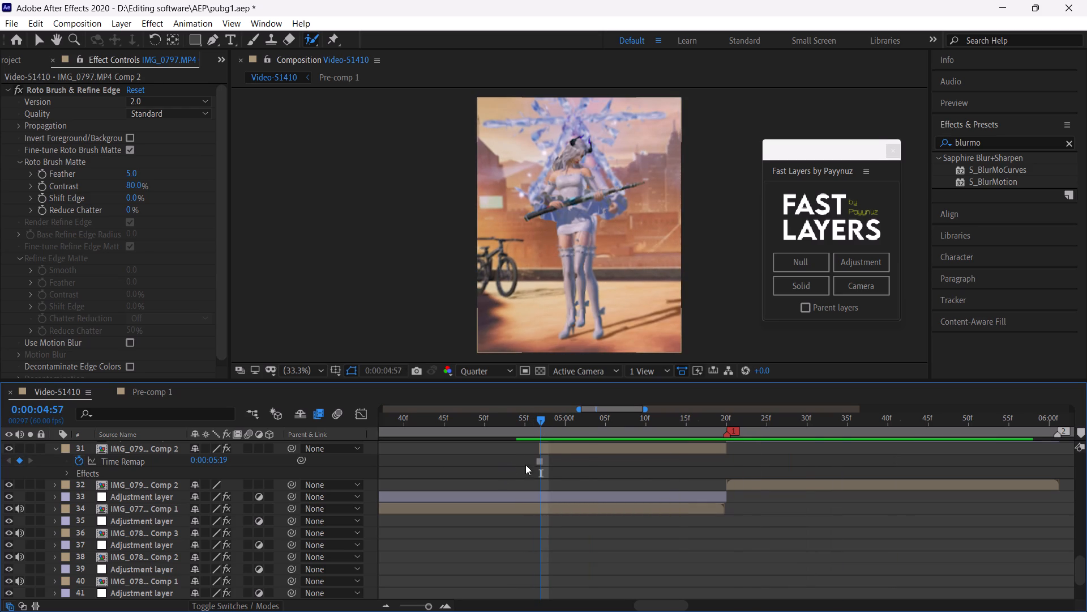
Pre-compose the trimmed cutout layer, moving all attributes into a new composition with its duration adjusted to the layer's time span.
left_click(558, 451)
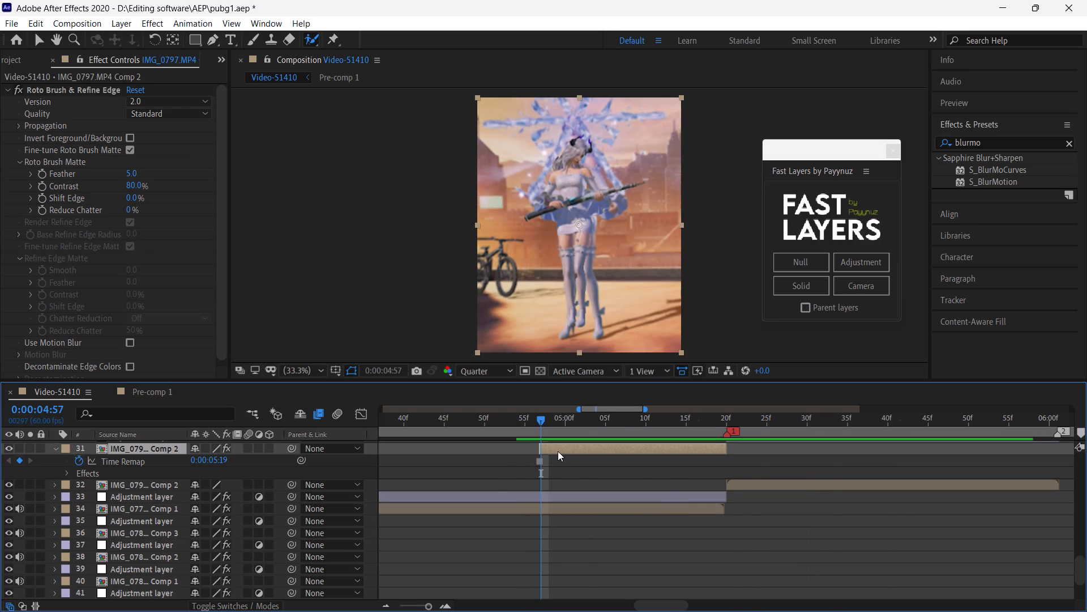
right_click(558, 451)
left_click(604, 372)
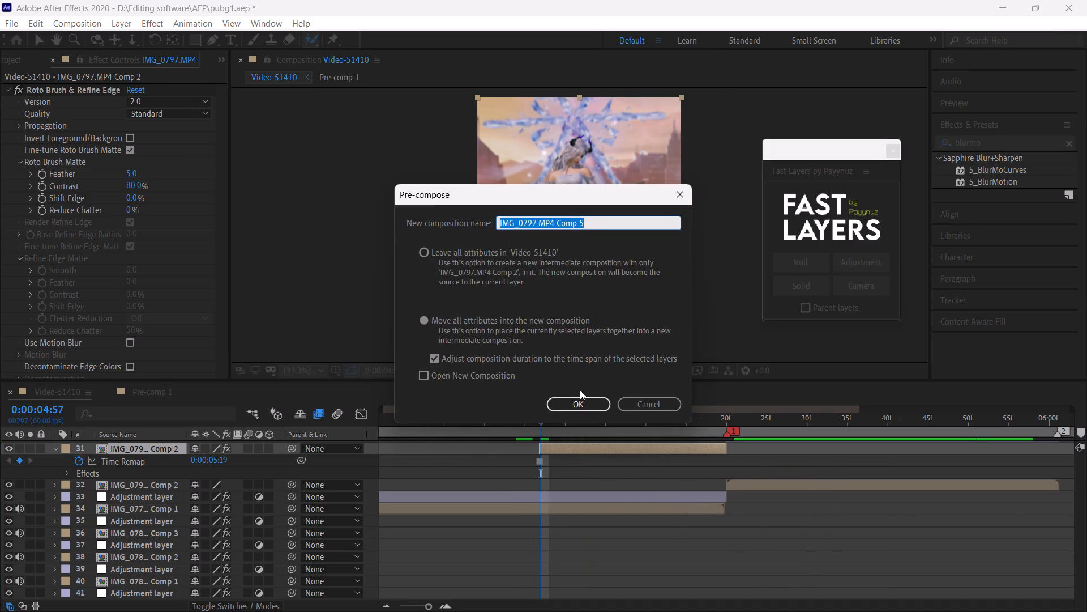
left_click(568, 409)
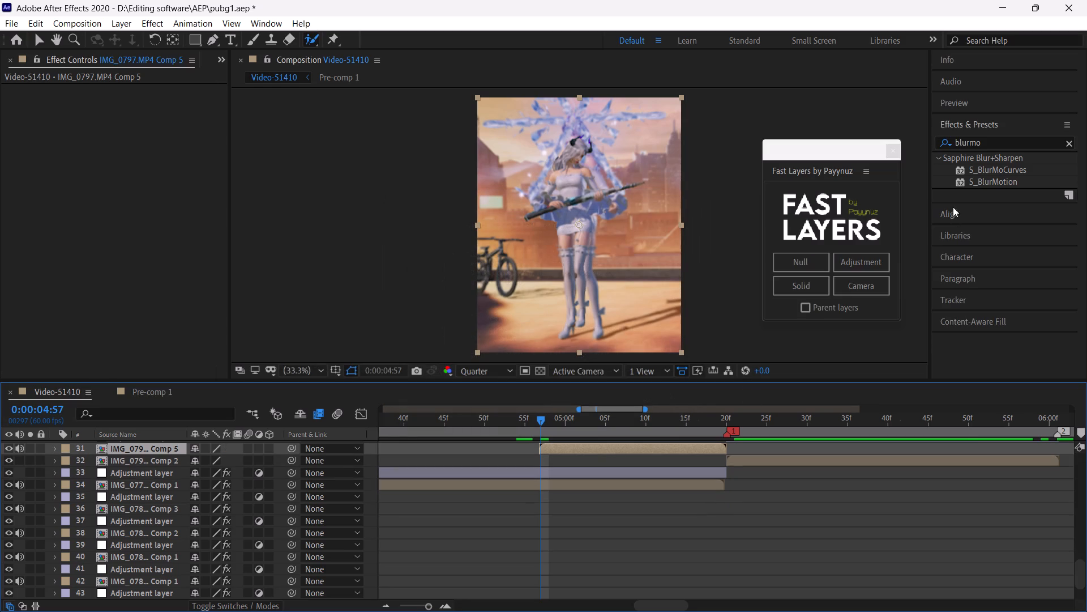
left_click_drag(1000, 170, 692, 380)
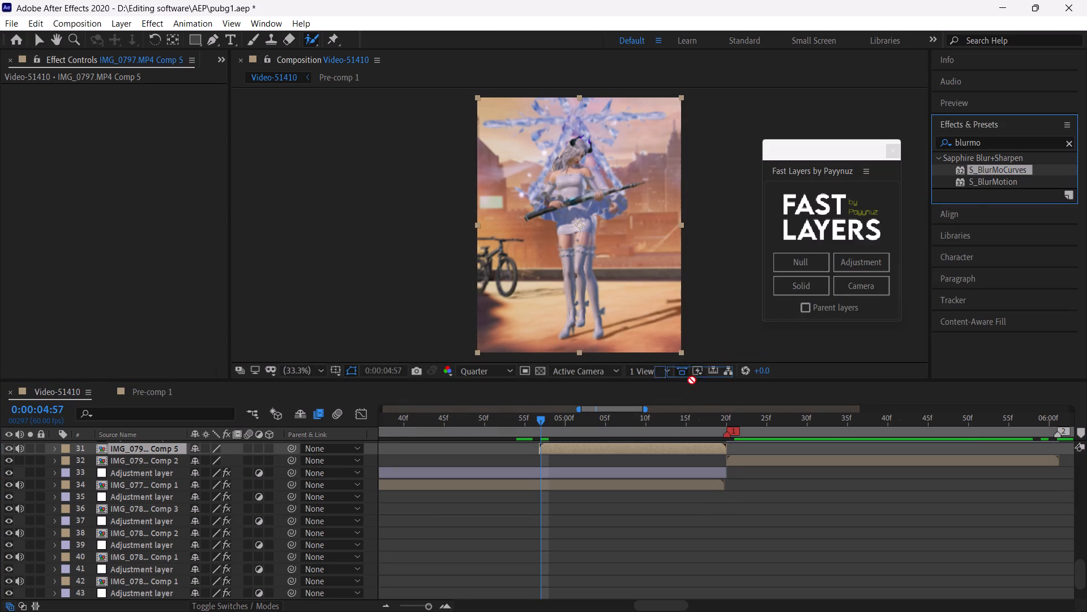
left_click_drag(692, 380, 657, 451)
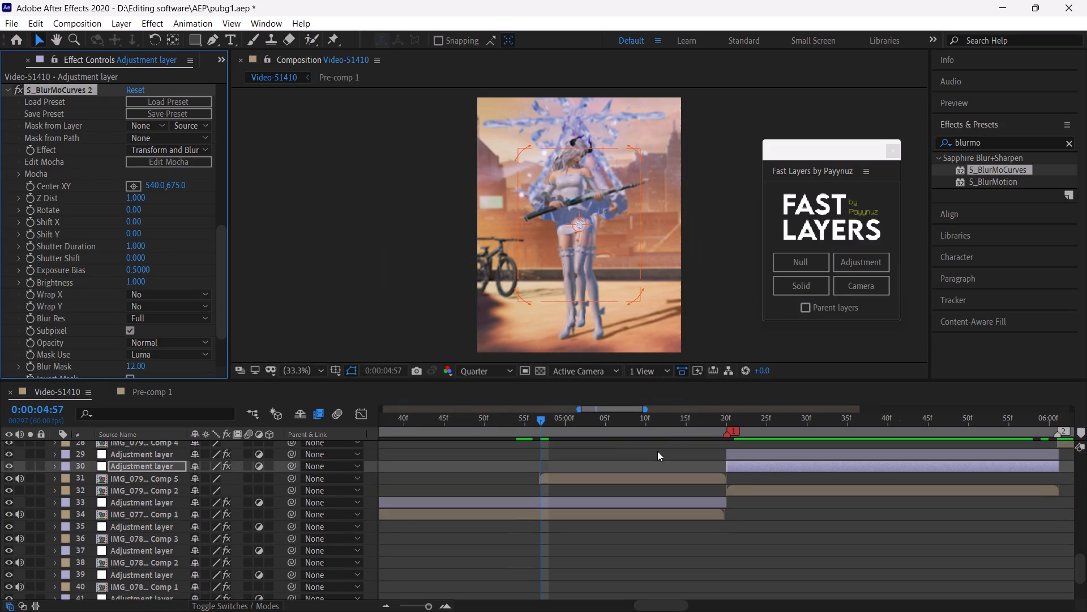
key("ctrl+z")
Apply S_BlurMoCurves to the pre-composed cutout on layer 31.
left_click_drag(990, 172, 808, 367)
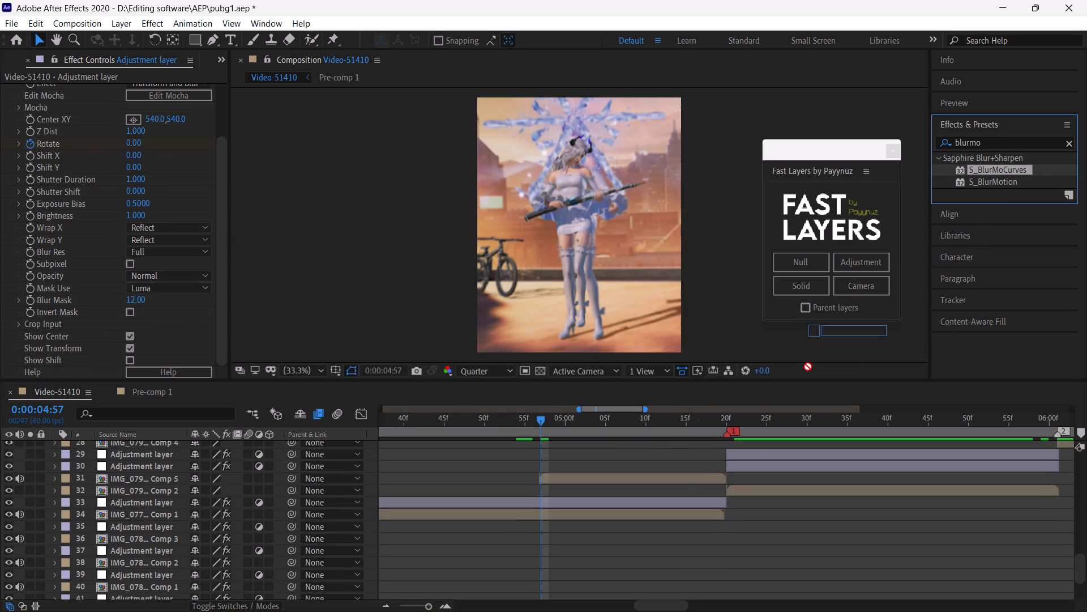
left_click_drag(808, 367, 694, 475)
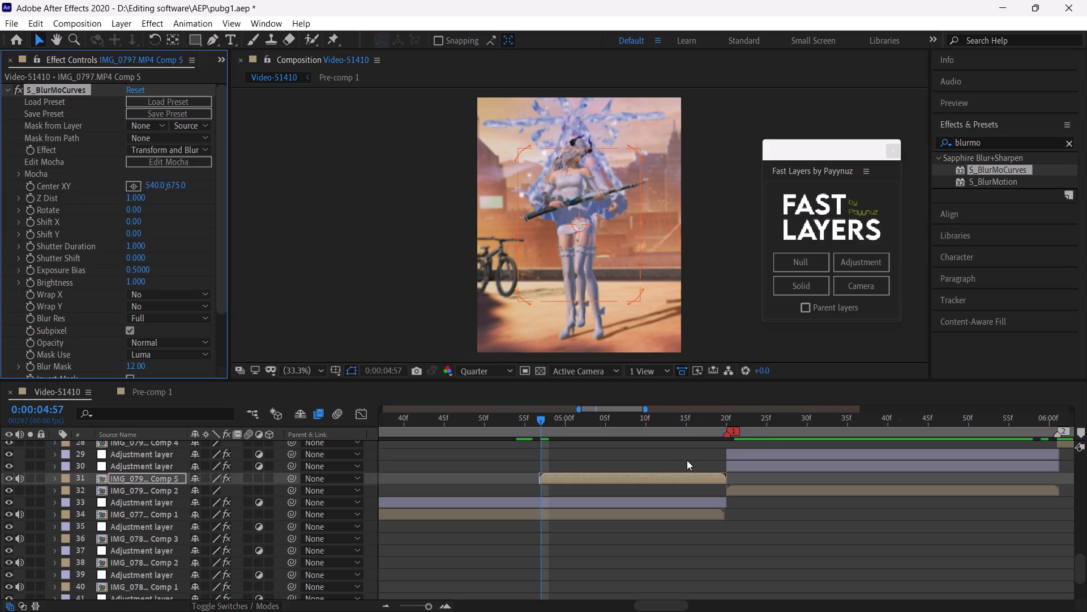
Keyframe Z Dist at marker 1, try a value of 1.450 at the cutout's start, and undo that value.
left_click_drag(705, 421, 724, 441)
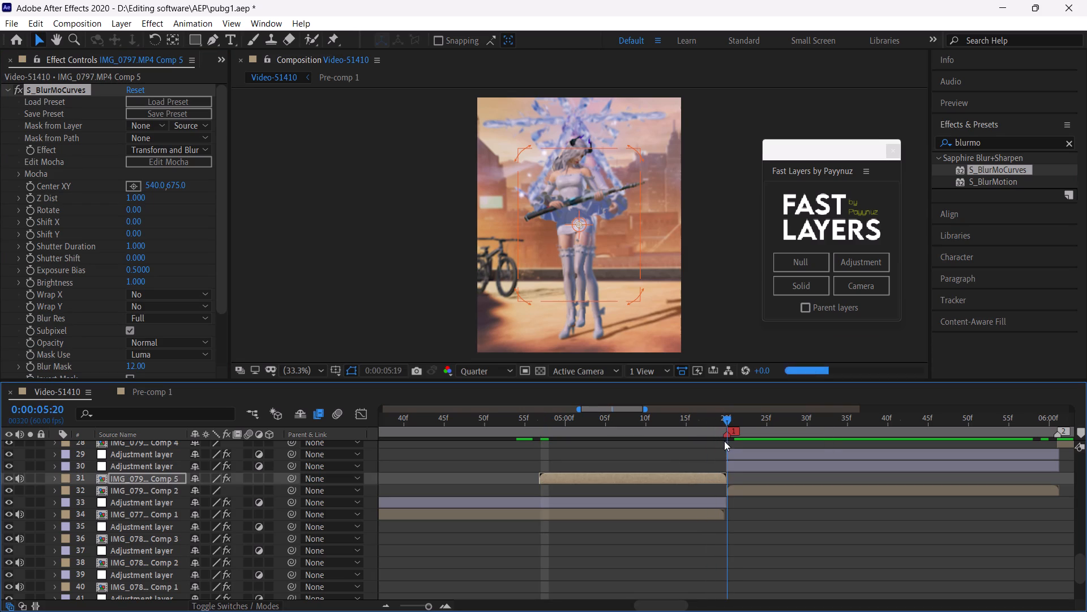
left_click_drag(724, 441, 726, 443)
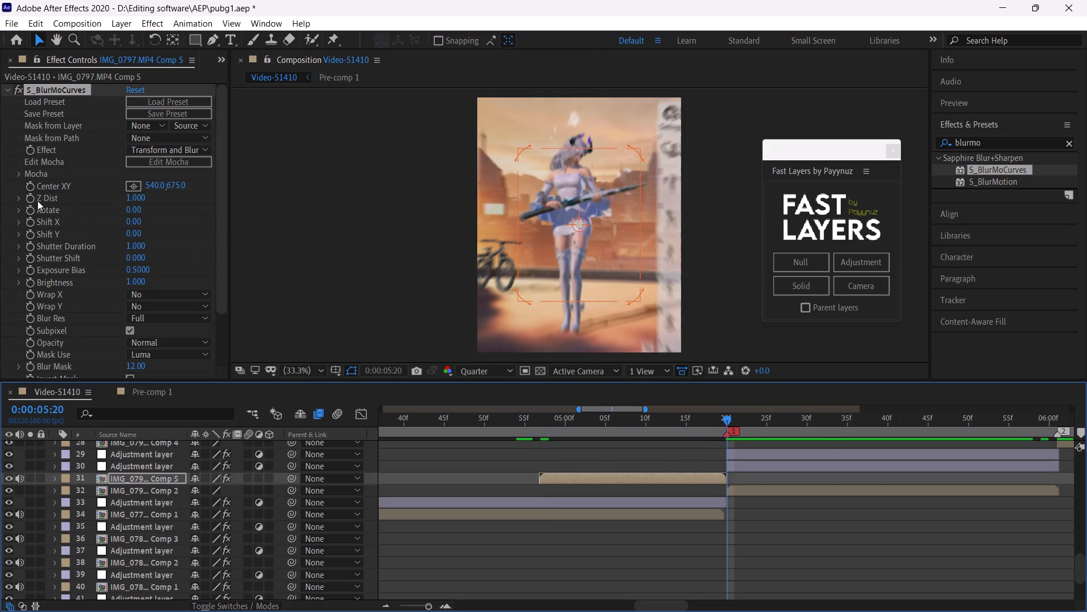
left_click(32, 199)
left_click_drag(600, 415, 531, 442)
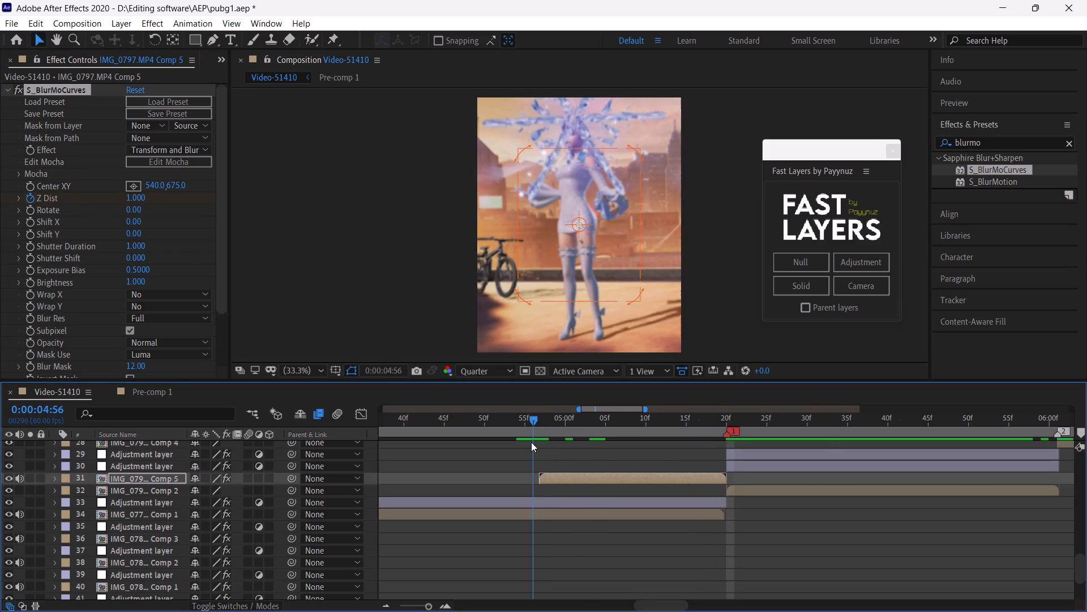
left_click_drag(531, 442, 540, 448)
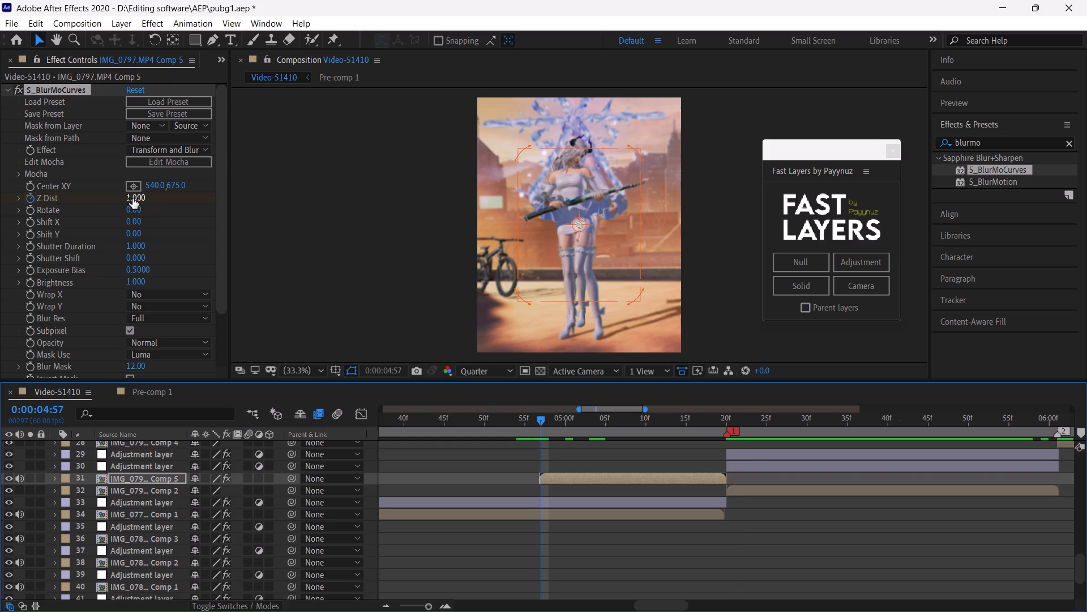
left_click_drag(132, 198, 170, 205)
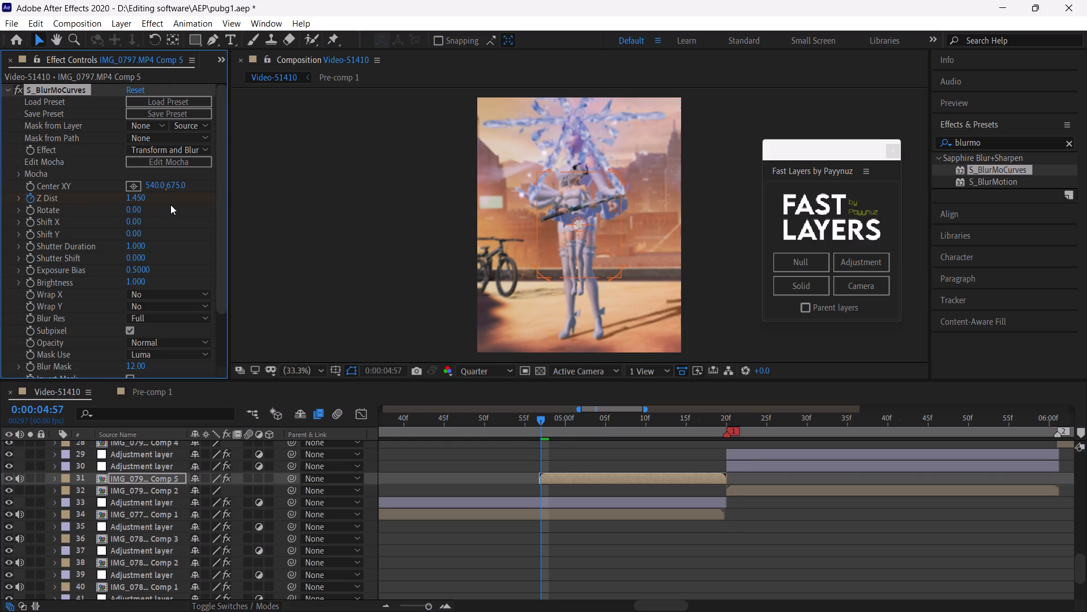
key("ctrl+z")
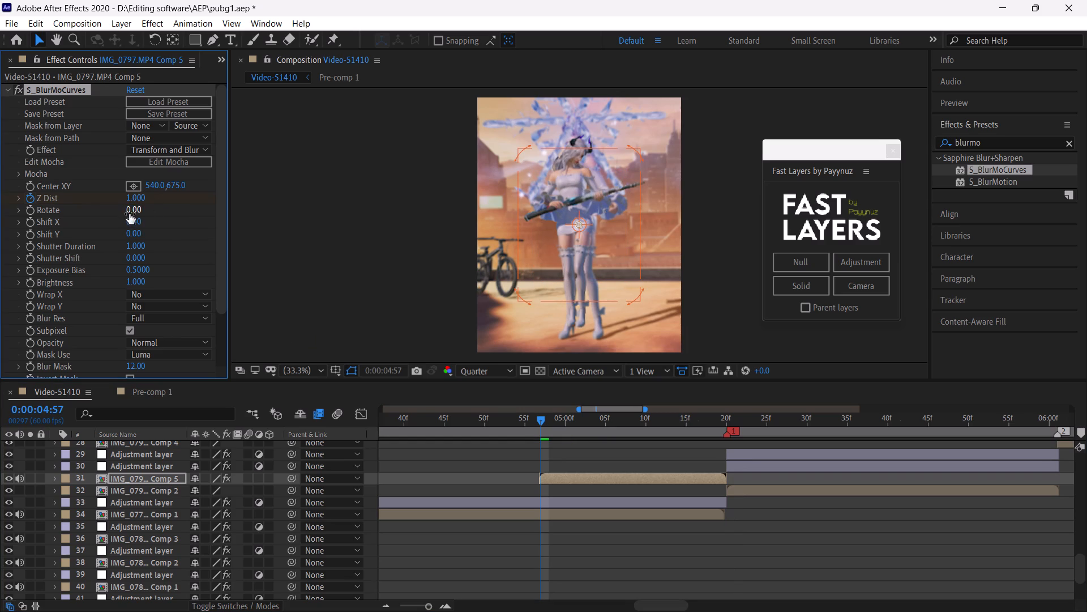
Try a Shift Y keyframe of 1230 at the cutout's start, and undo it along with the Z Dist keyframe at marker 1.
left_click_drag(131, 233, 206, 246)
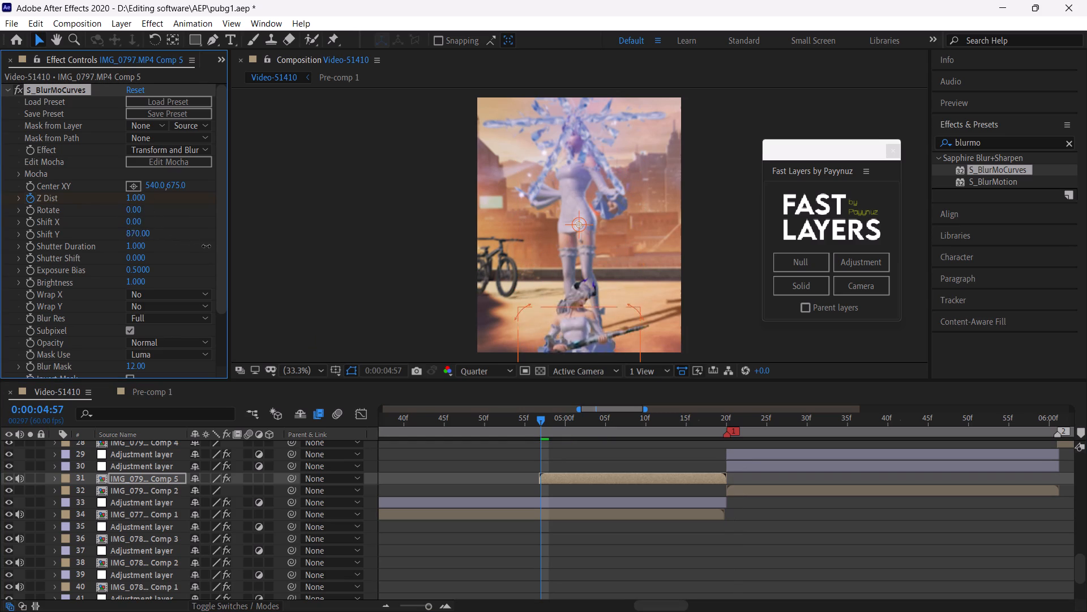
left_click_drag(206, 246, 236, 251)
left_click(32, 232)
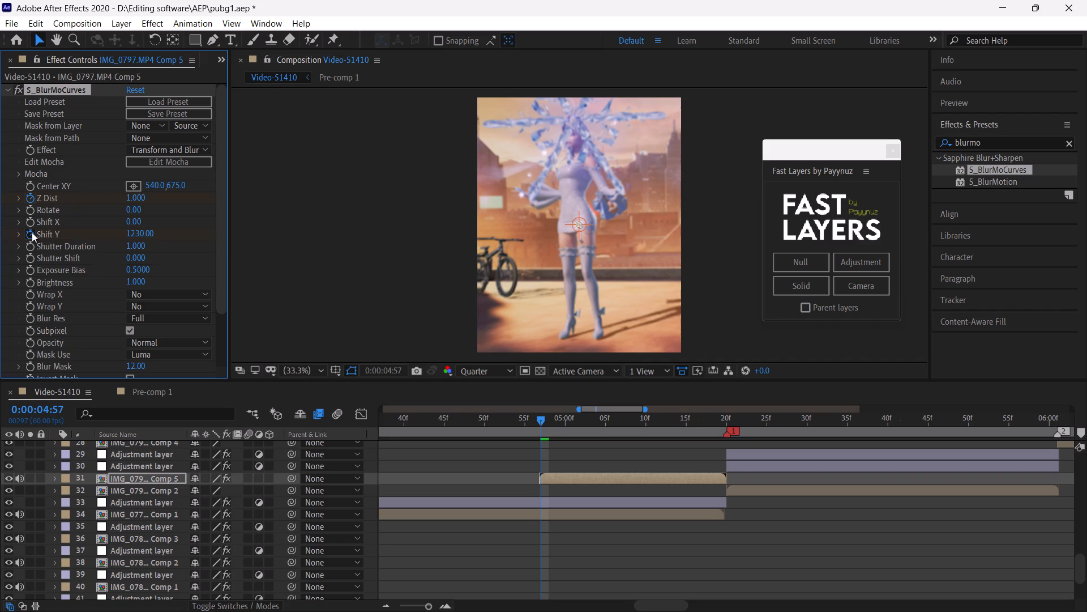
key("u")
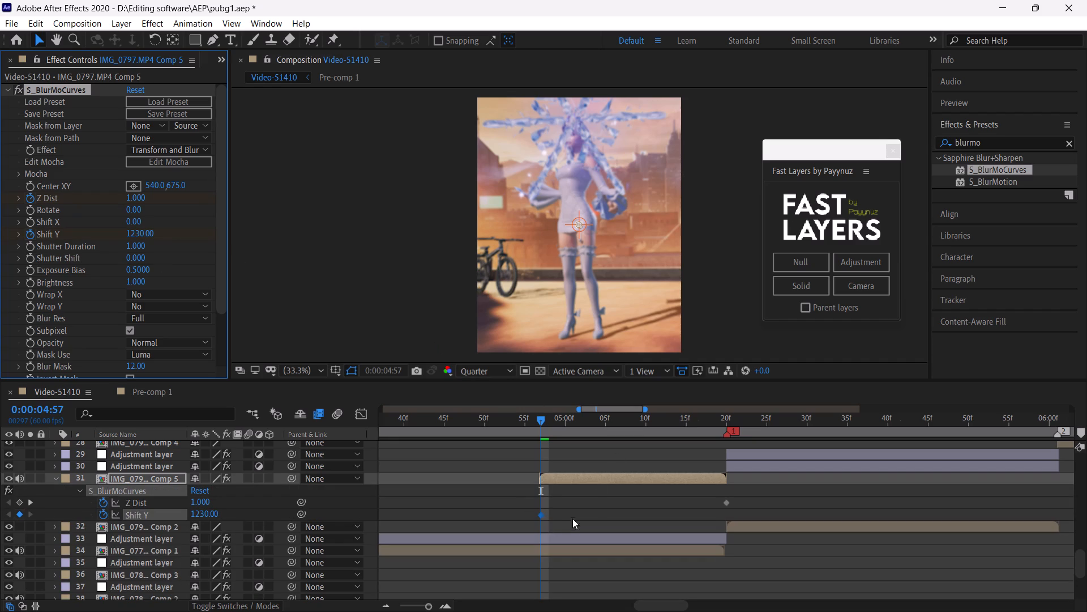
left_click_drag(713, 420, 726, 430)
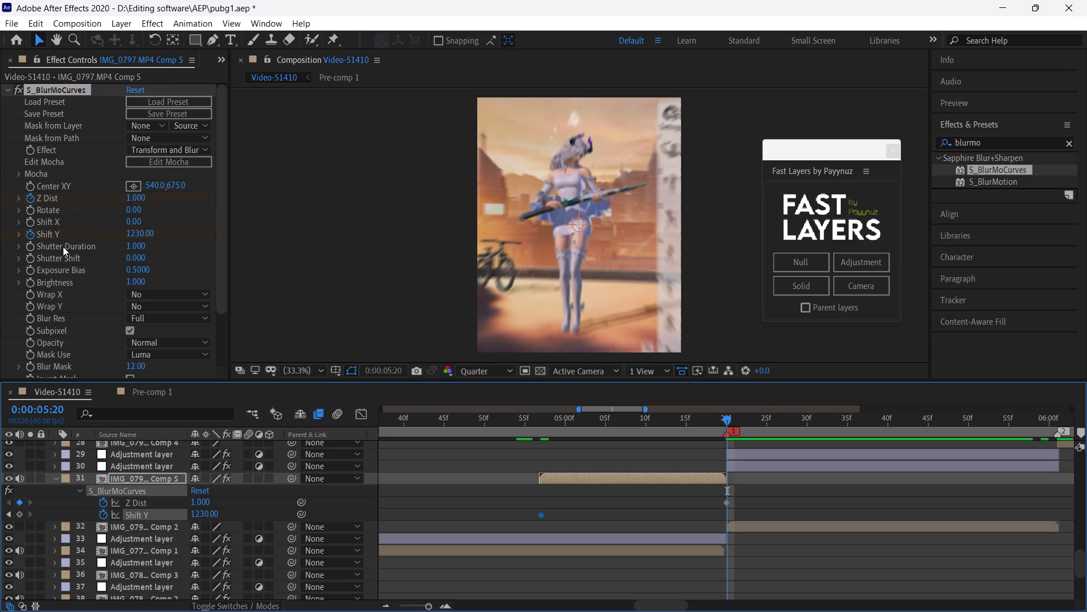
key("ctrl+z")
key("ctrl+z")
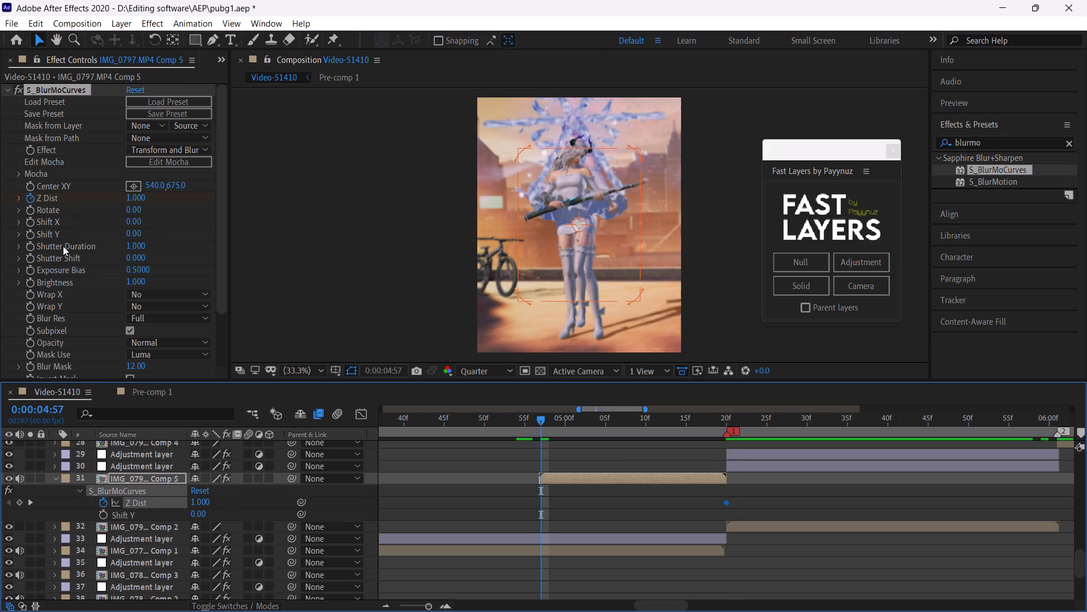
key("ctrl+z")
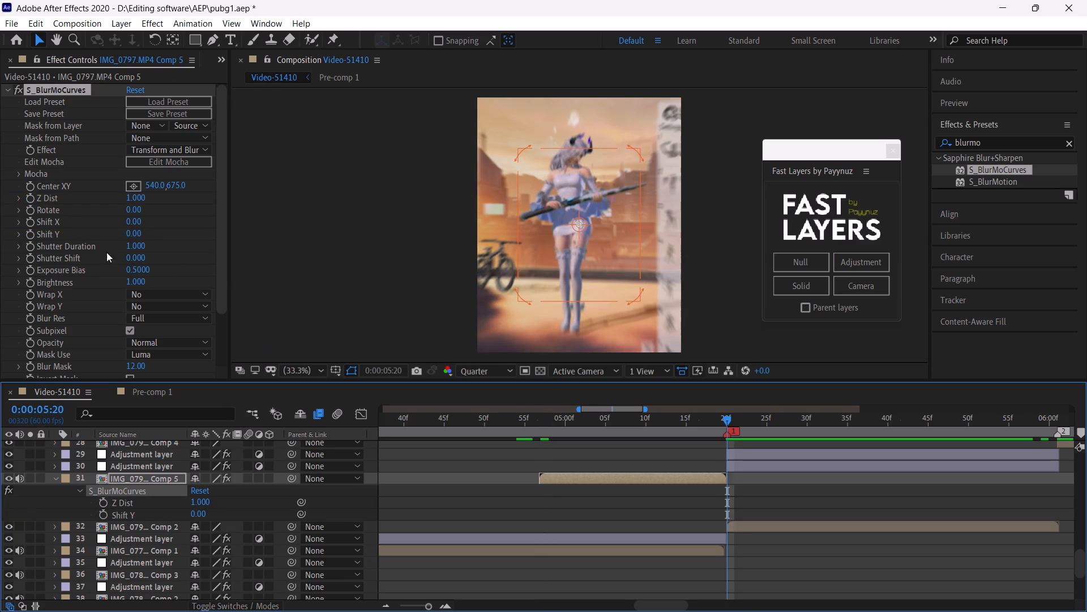
Keyframe the cutout's Shift Y at 0 on marker 1 and at 1460 on the layer's first frame, 0:00:04:57.
left_click(33, 237)
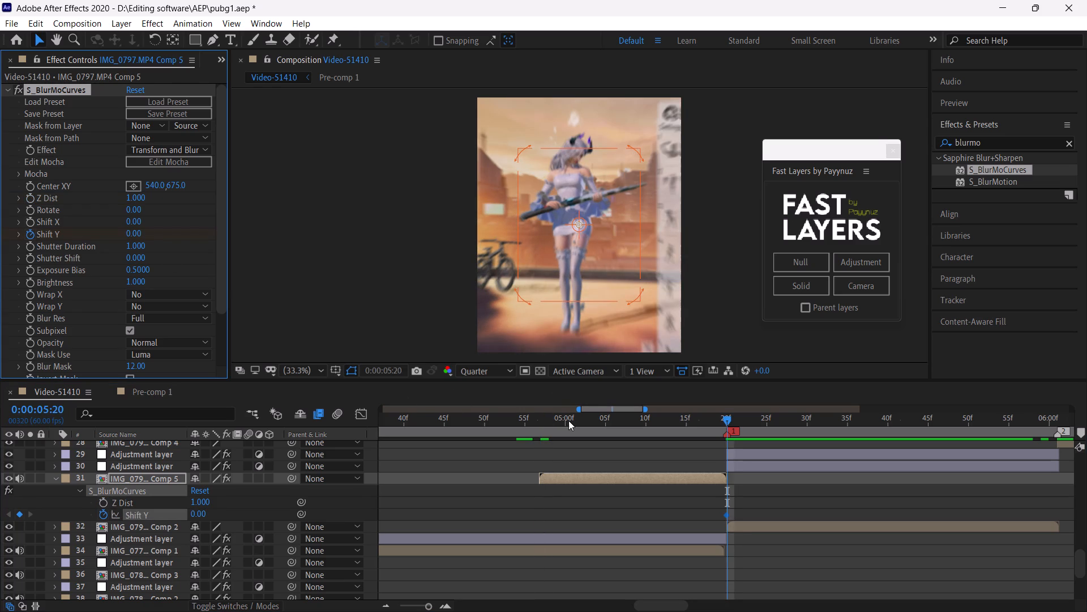
left_click_drag(569, 420, 549, 427)
left_click_drag(563, 419, 543, 424)
left_click_drag(134, 233, 91, 240)
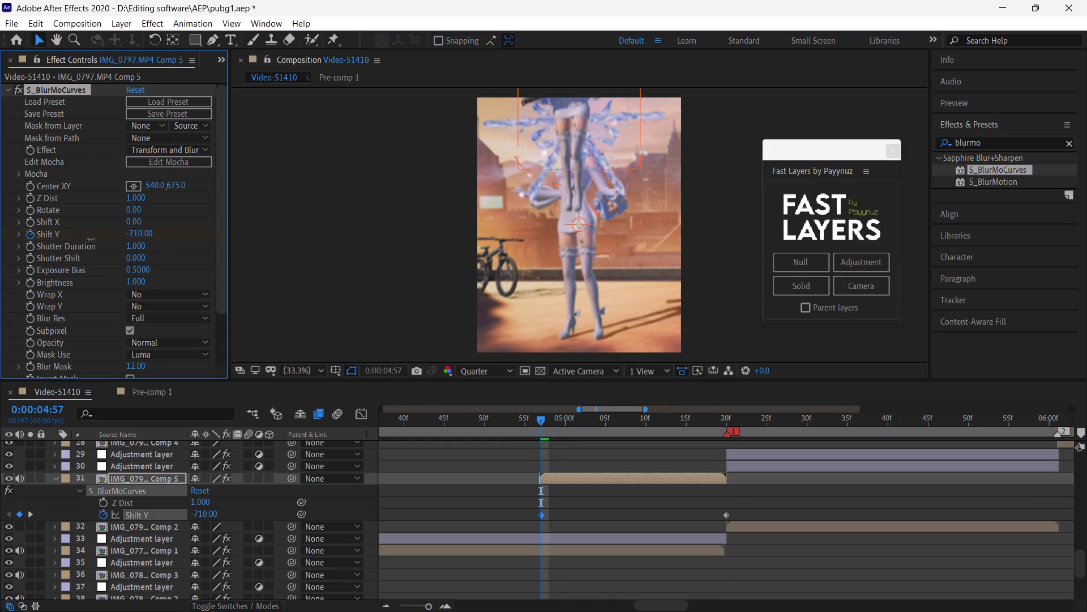
left_click_drag(91, 240, 250, 246)
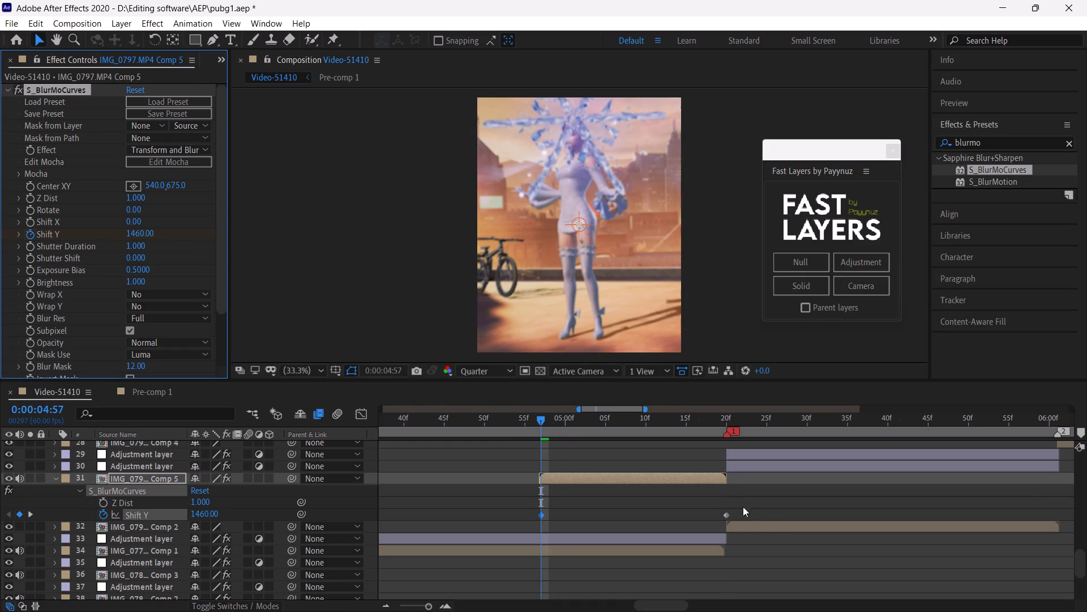
Apply Easy Ease to both Shift Y keyframes on layer 31 and show their value curve in the graph editor.
left_click_drag(746, 513, 531, 525)
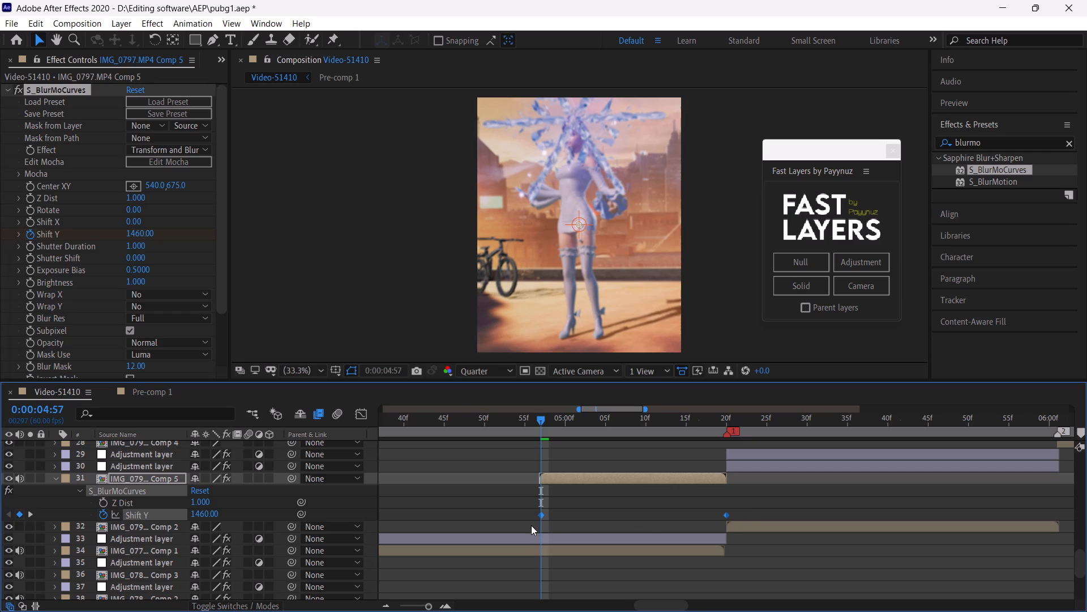
key("F9")
left_click(363, 414)
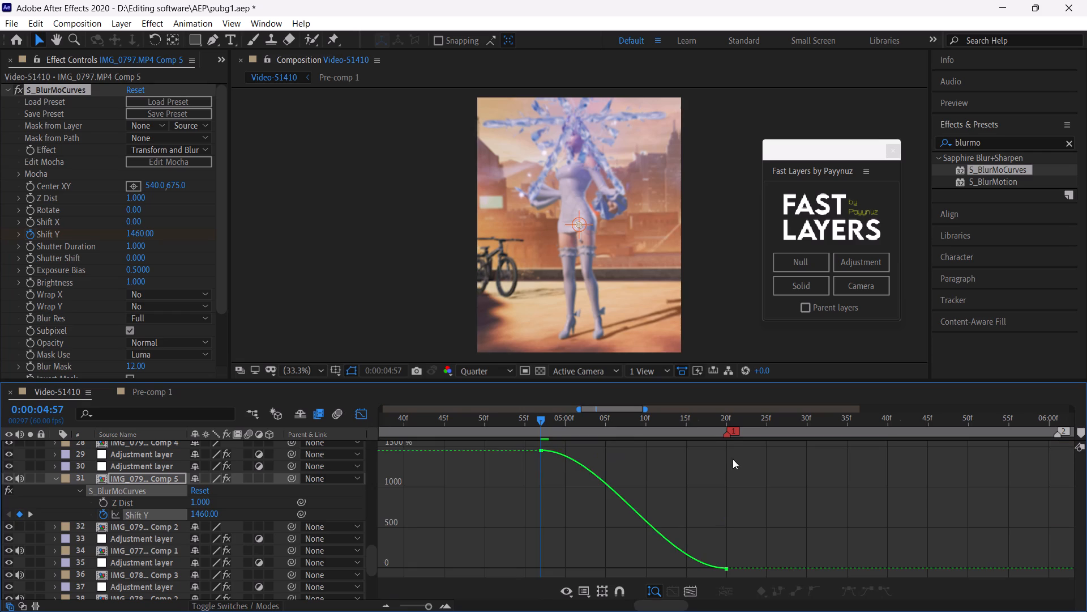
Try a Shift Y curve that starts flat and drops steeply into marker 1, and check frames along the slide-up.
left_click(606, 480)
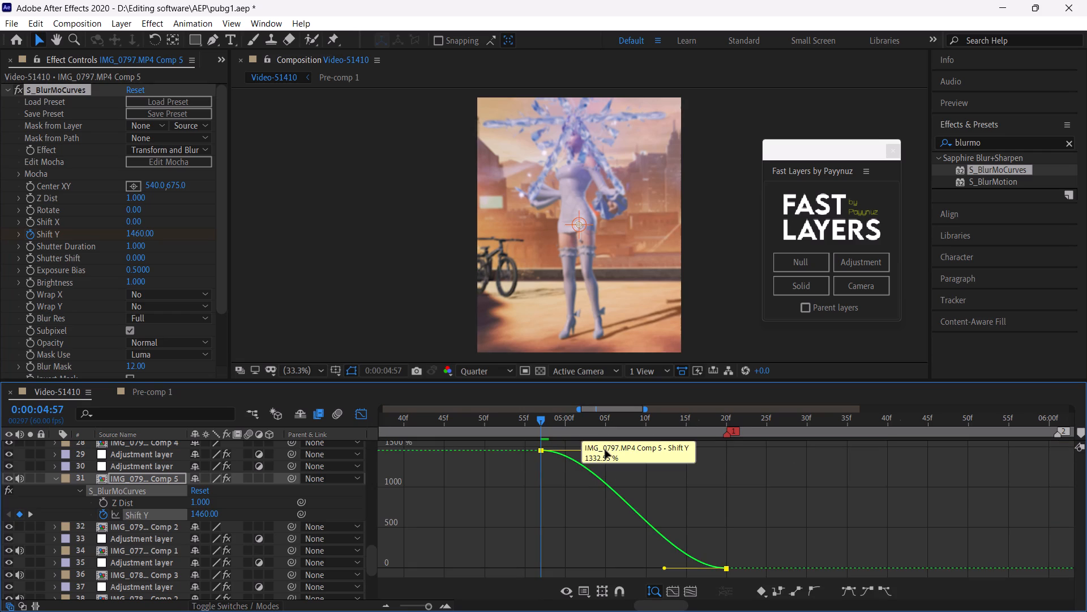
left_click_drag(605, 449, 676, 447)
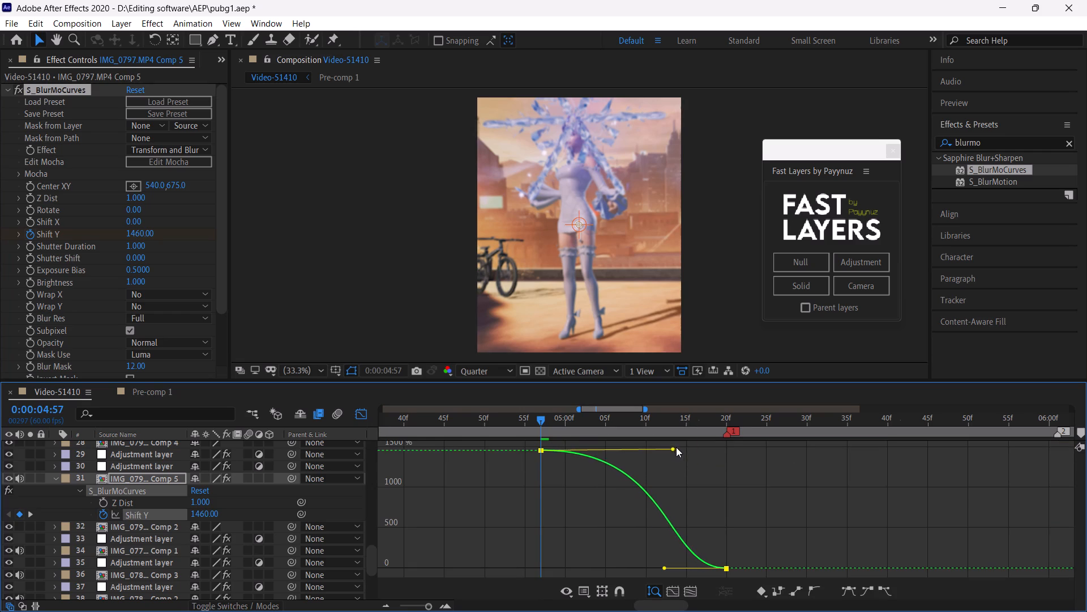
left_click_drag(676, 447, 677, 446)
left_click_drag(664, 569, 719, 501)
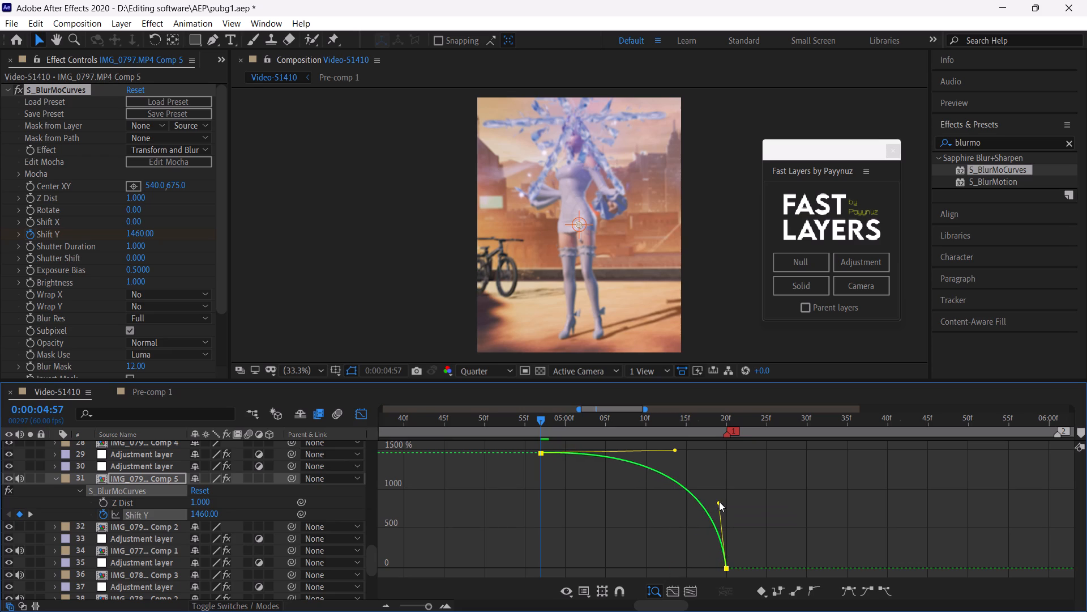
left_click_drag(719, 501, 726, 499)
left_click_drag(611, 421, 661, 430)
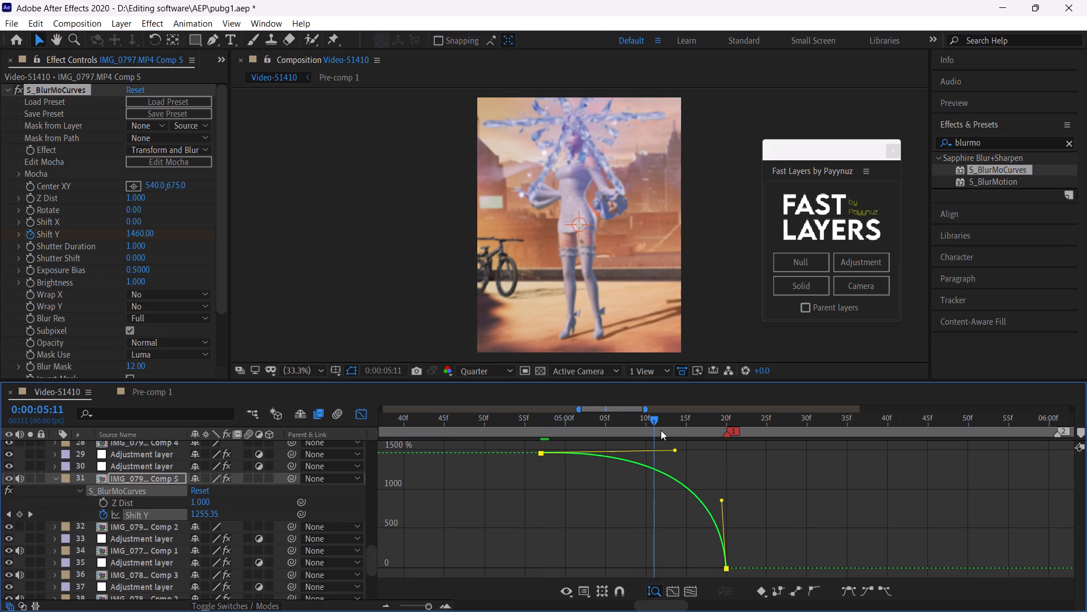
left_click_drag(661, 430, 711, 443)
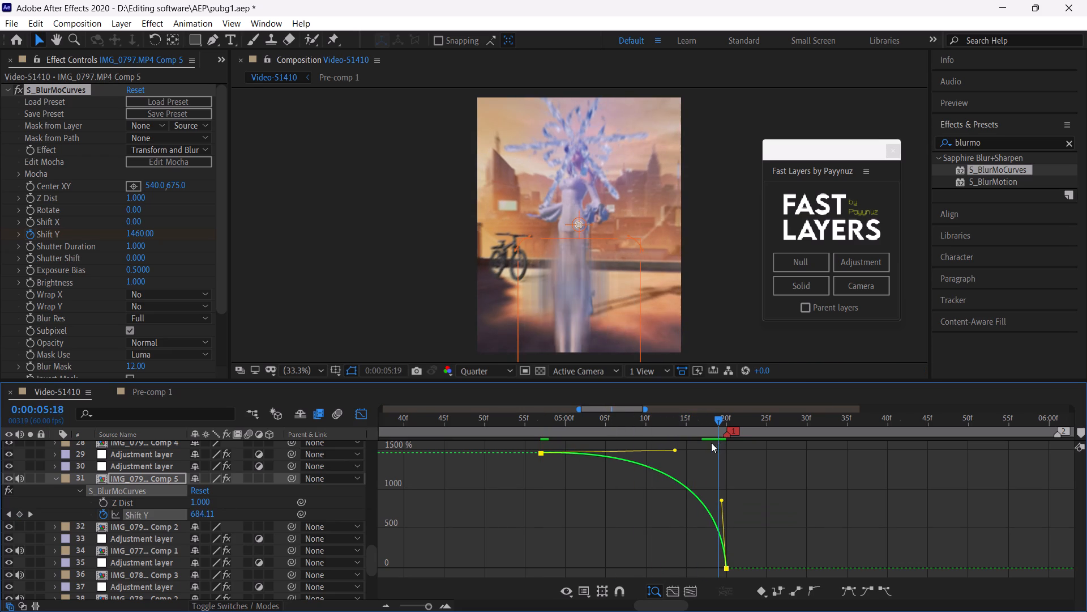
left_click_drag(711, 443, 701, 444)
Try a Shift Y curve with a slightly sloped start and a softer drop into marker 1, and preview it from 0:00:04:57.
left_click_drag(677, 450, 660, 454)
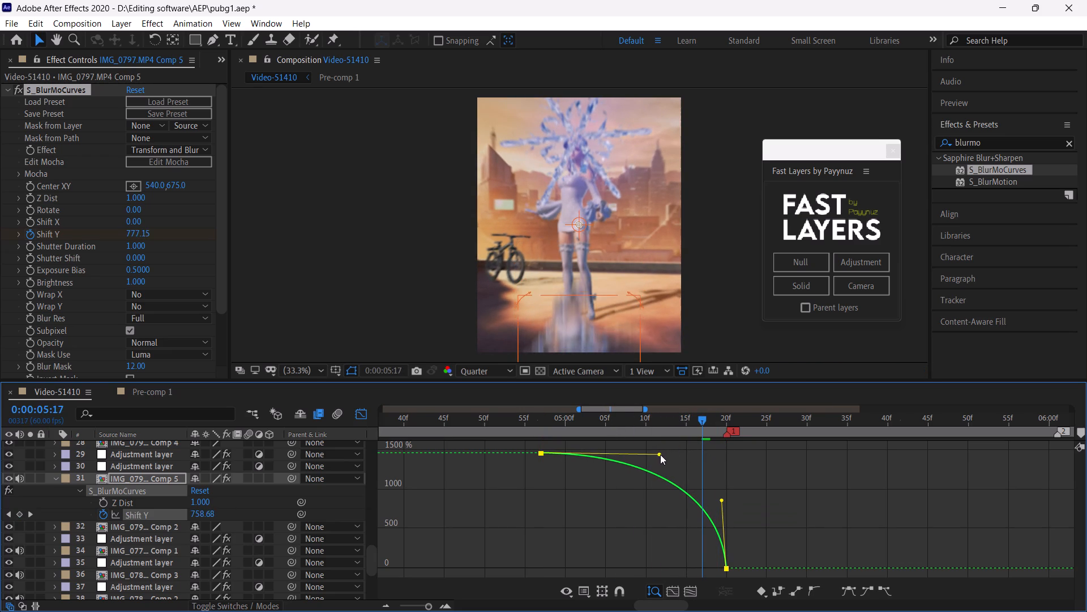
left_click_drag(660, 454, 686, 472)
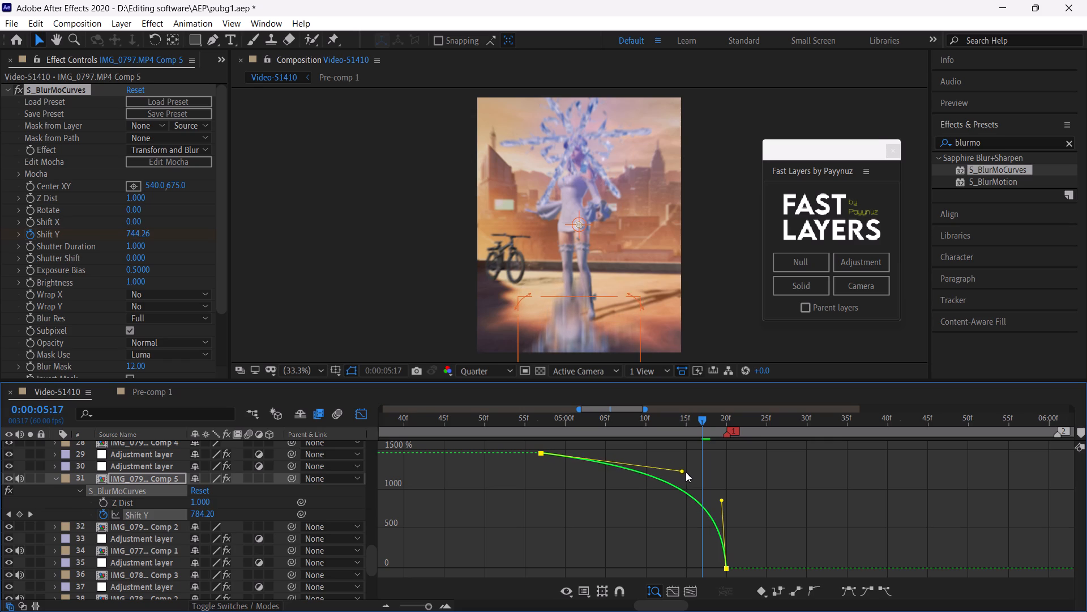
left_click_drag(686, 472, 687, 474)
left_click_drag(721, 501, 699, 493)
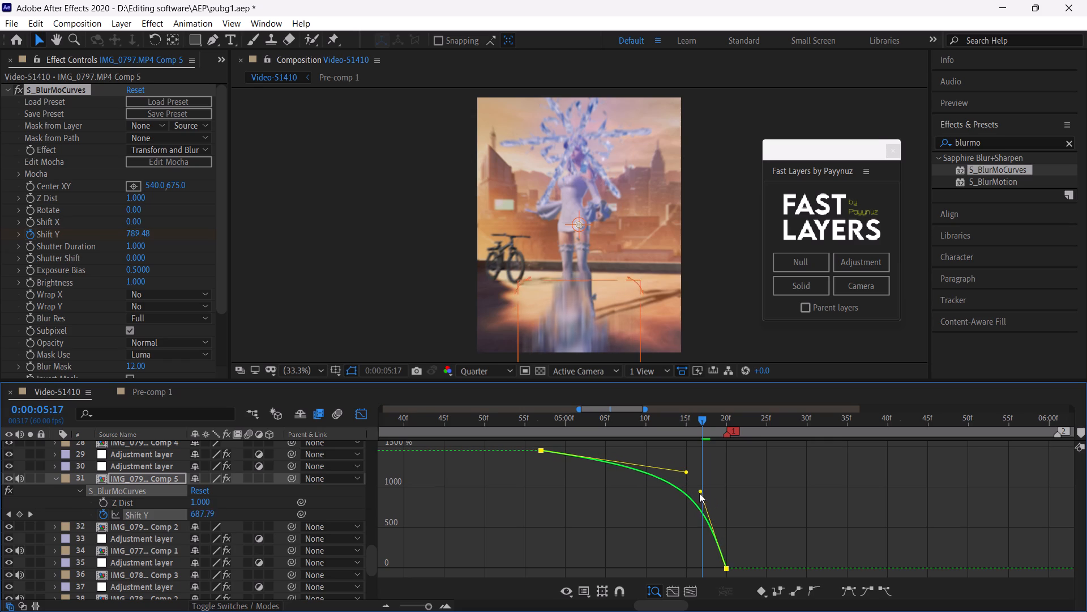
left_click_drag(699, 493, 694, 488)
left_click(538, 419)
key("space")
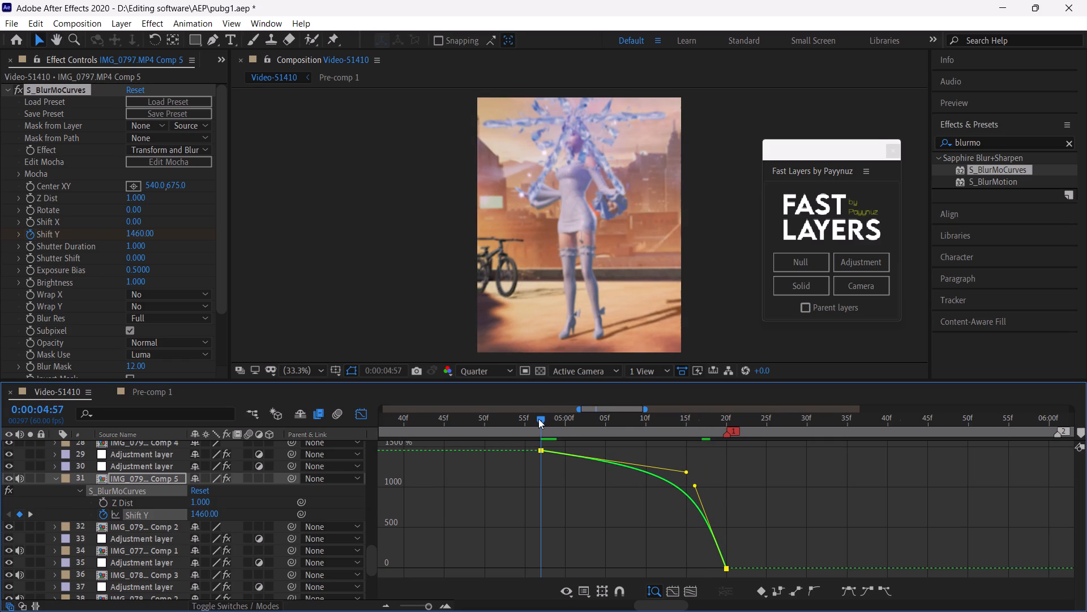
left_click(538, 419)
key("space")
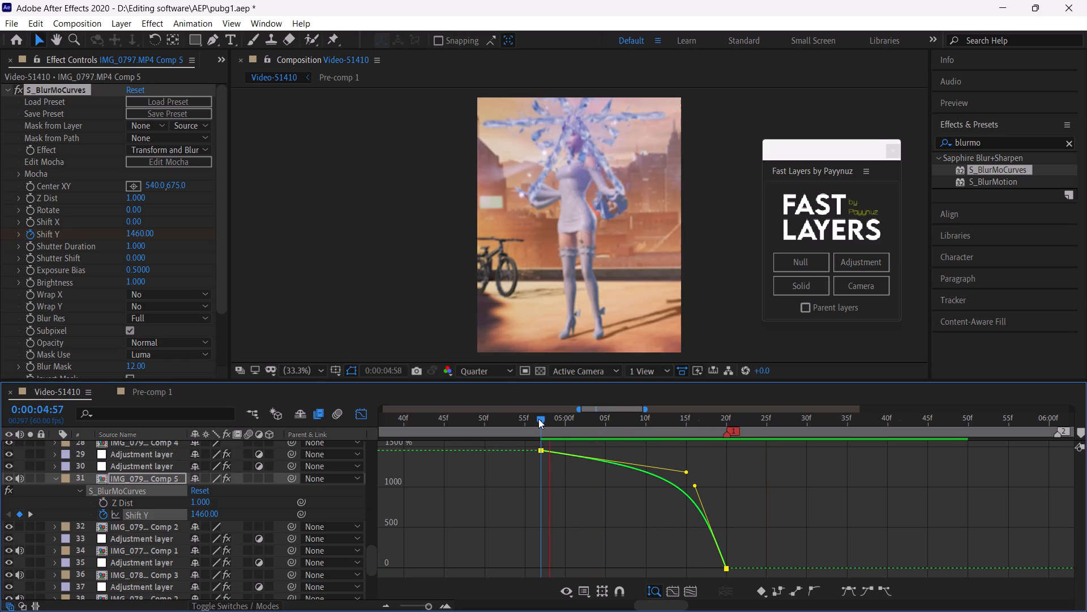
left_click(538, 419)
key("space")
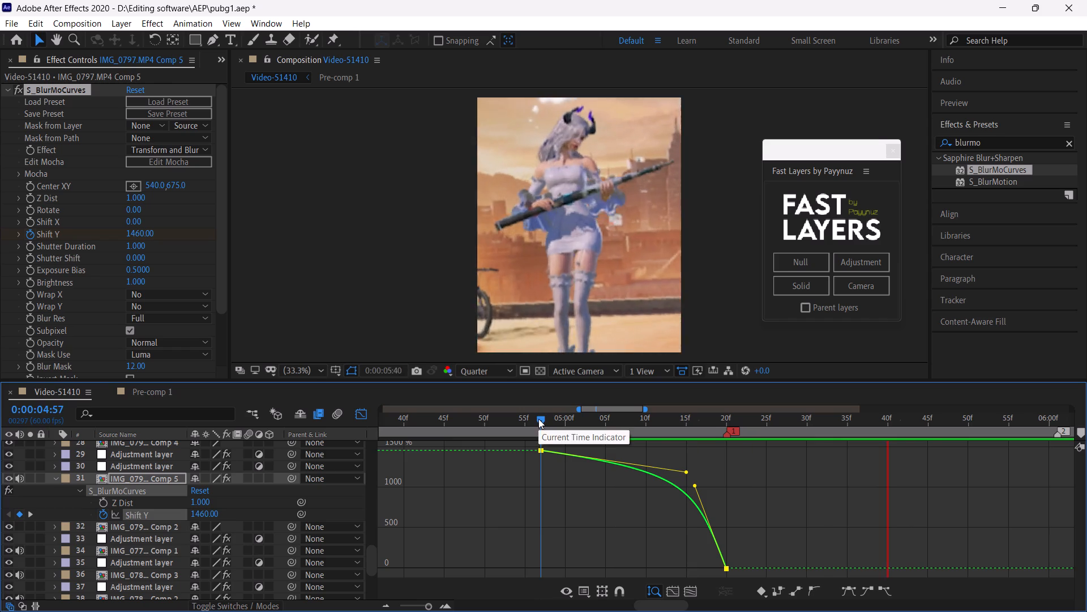
Reshape the Shift Y curve to fall steeply from the cutout's first frame and ease out almost flat into marker 1.
left_click_drag(538, 419, 638, 446)
left_click_drag(684, 470, 657, 462)
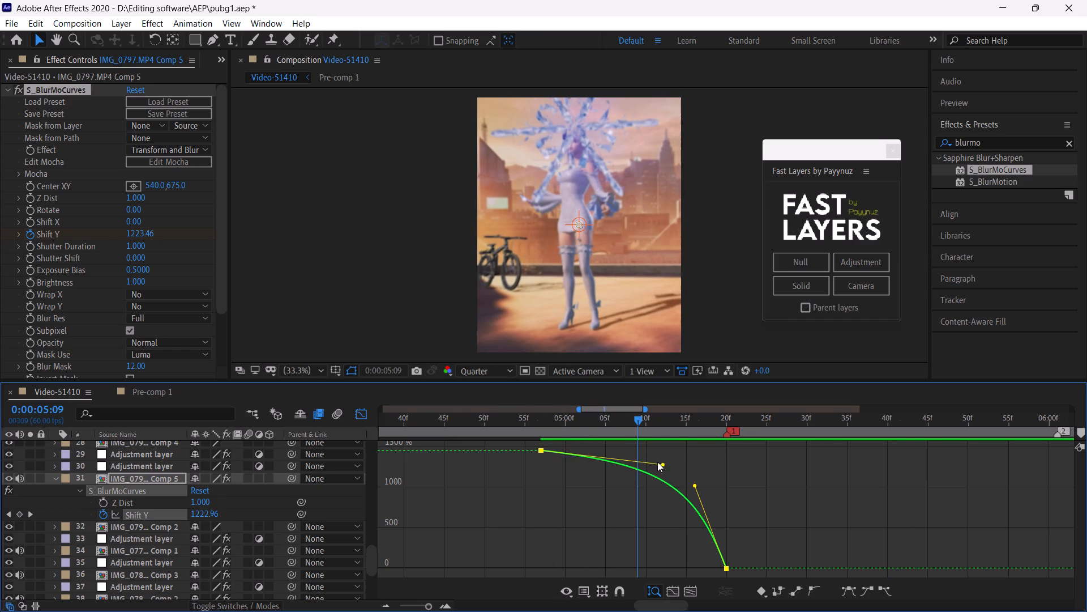
left_click_drag(657, 462, 619, 451)
left_click_drag(694, 484, 683, 476)
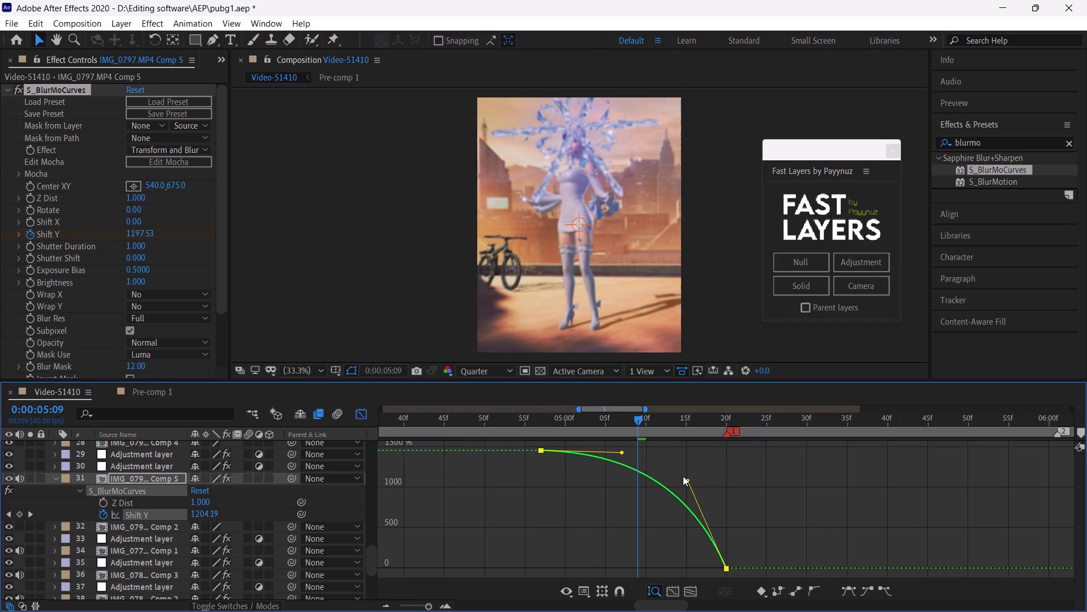
left_click_drag(683, 476, 628, 547)
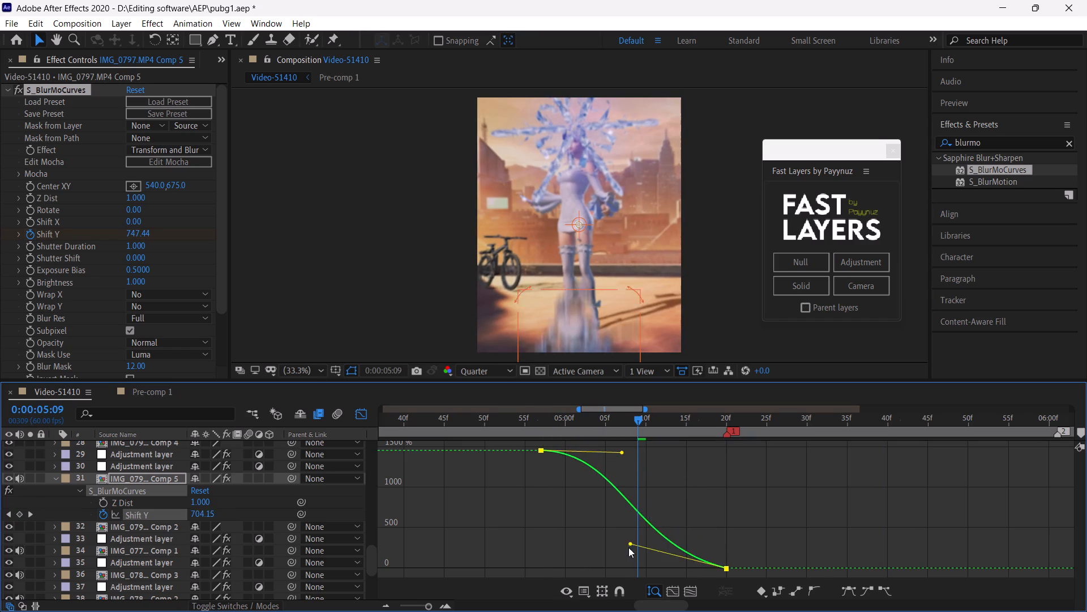
left_click_drag(628, 547, 669, 569)
left_click_drag(621, 454, 540, 515)
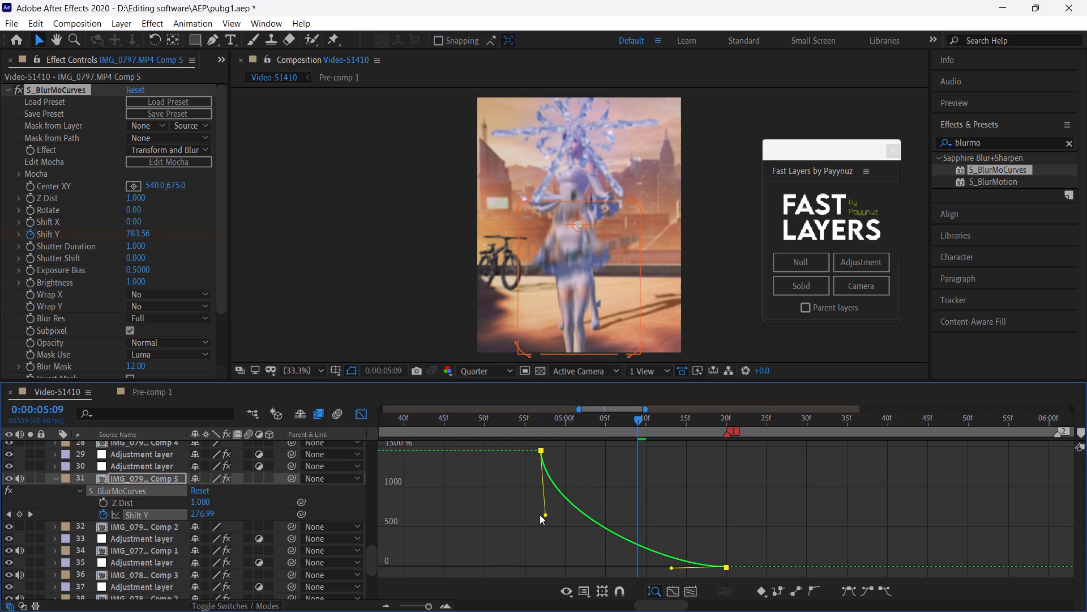
left_click_drag(540, 515, 587, 536)
Preview the cutout's slide-up repeatedly from 0:00:04:56 and examine the frames on both sides of marker 1.
left_click(531, 423)
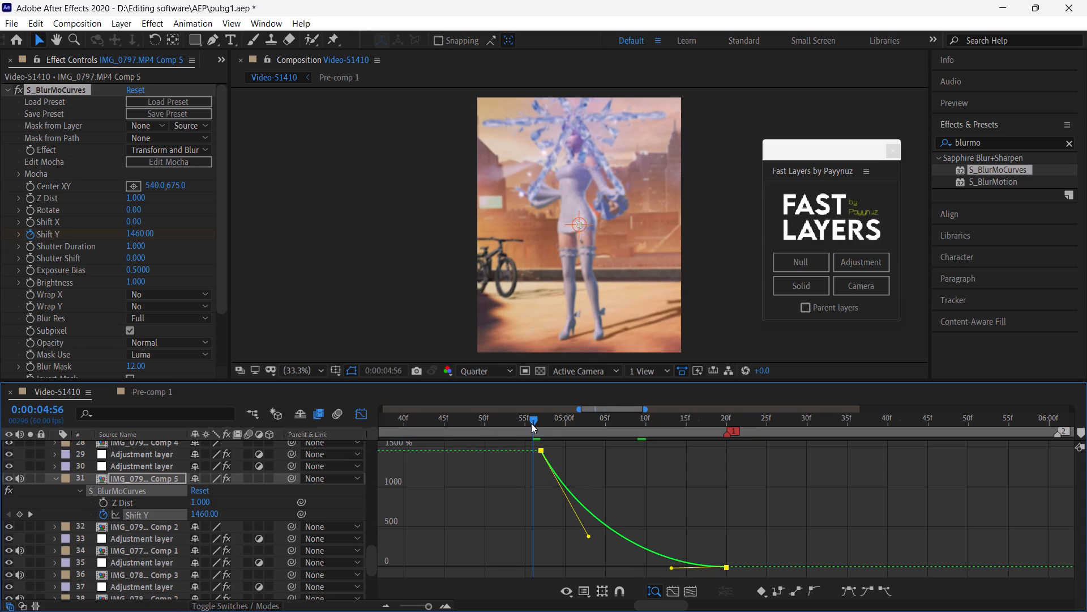
key("space")
left_click(531, 423)
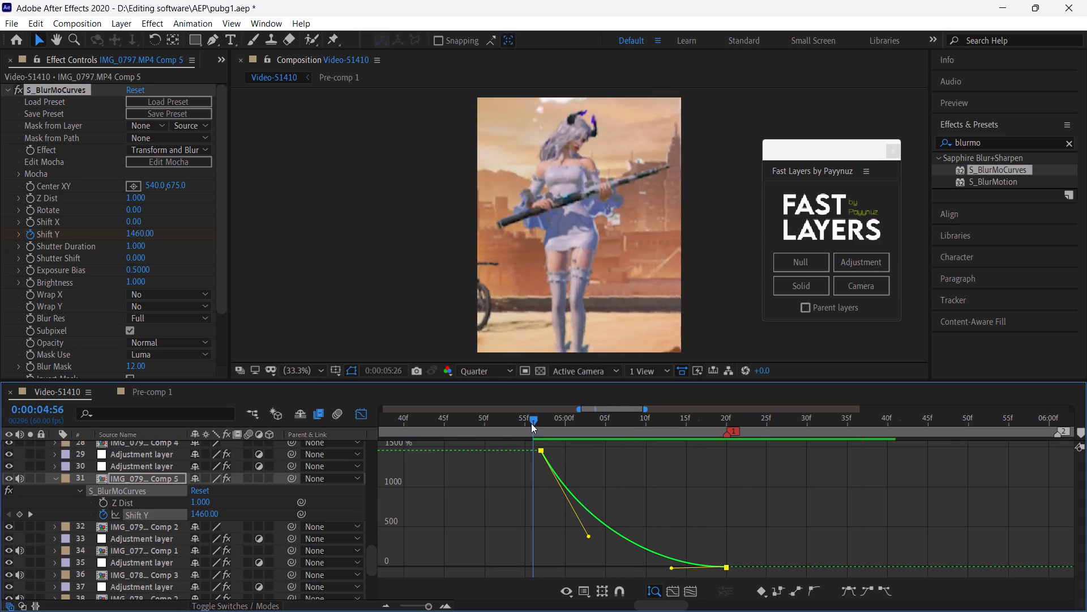
key("space")
left_click(531, 423)
key("space")
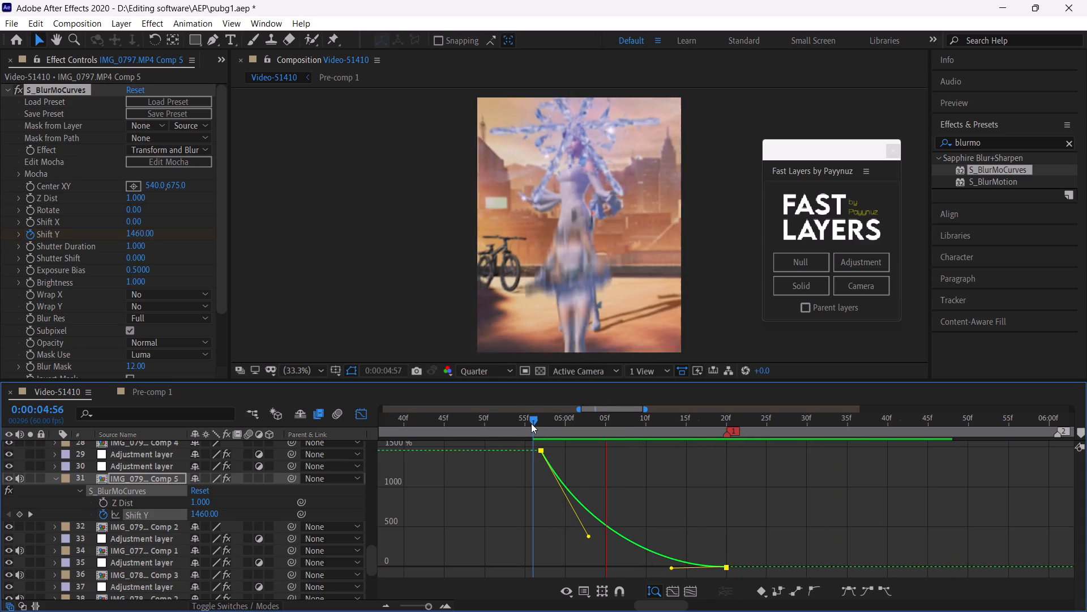
left_click(531, 423)
key("space")
left_click(531, 423)
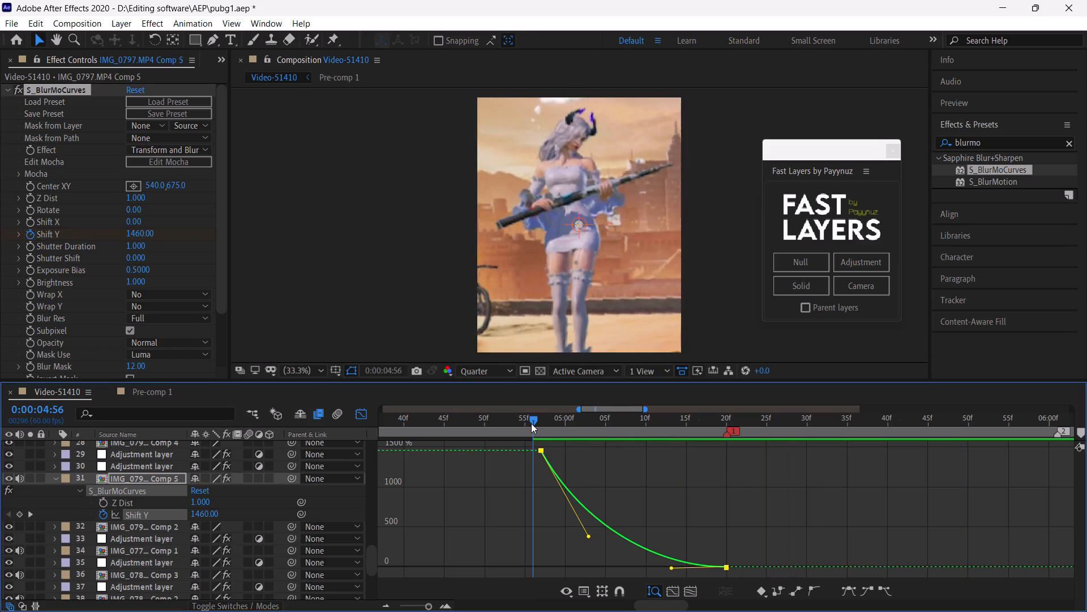
key("space")
left_click(531, 423)
key("space")
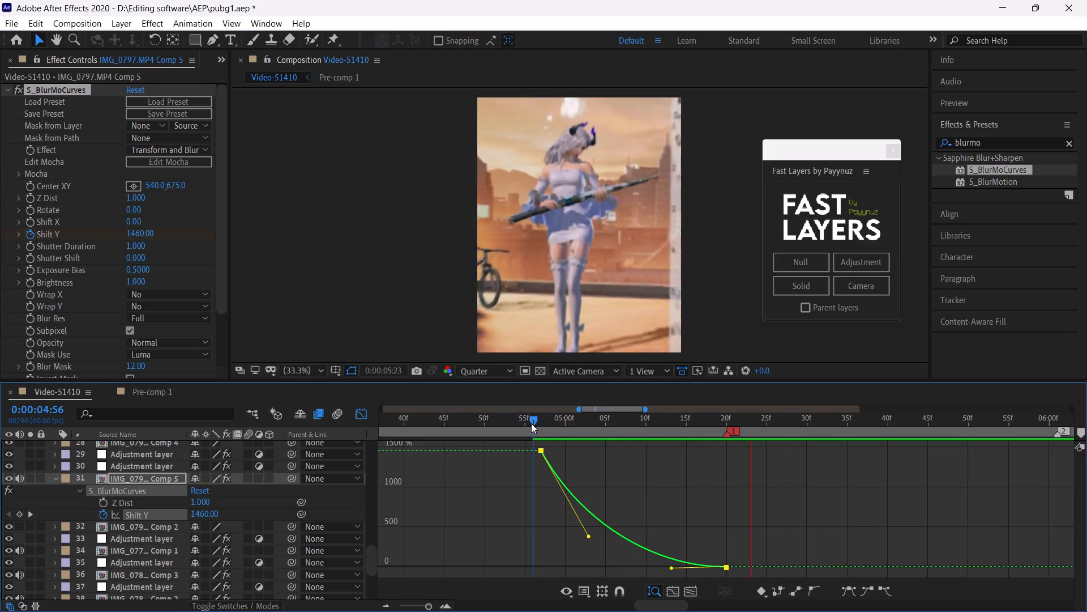
left_click(531, 423)
key("space")
left_click(531, 423)
key("space")
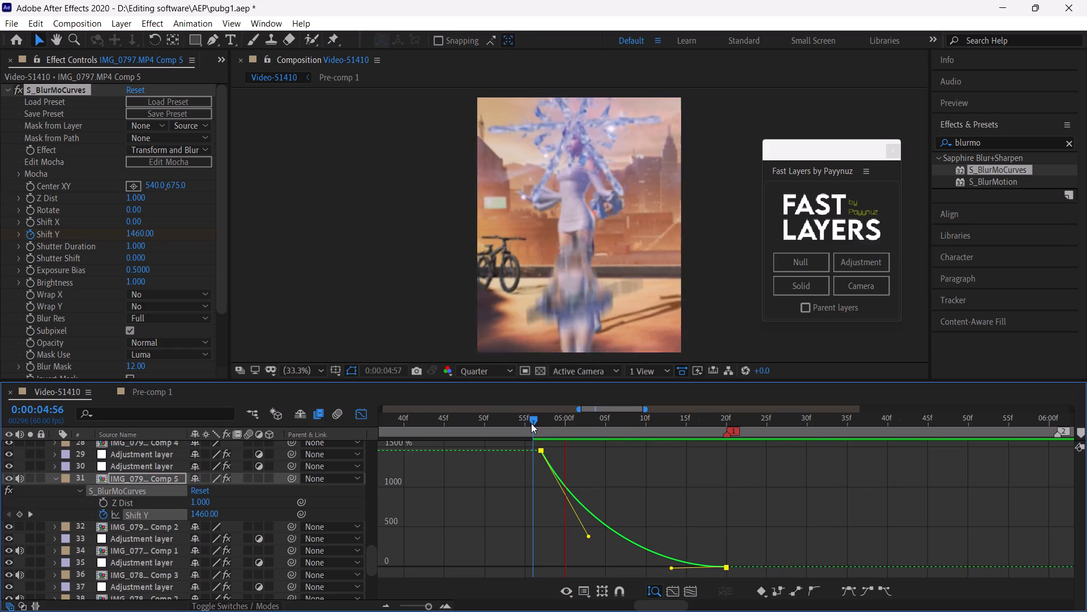
left_click(531, 423)
key("space")
left_click(531, 423)
key("space")
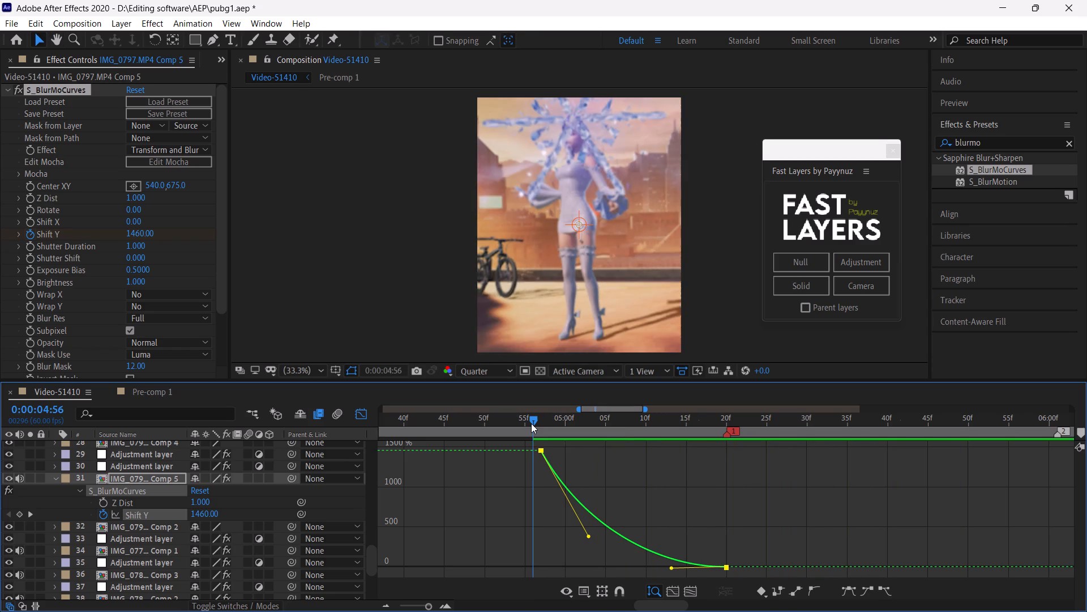
left_click(531, 423)
key("space")
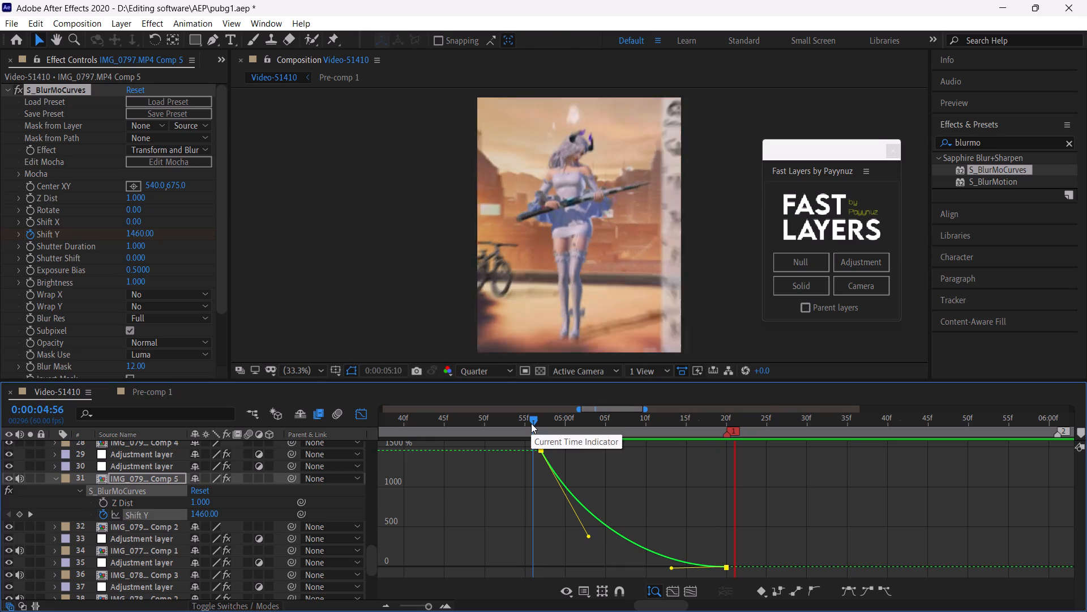
left_click_drag(531, 423, 704, 473)
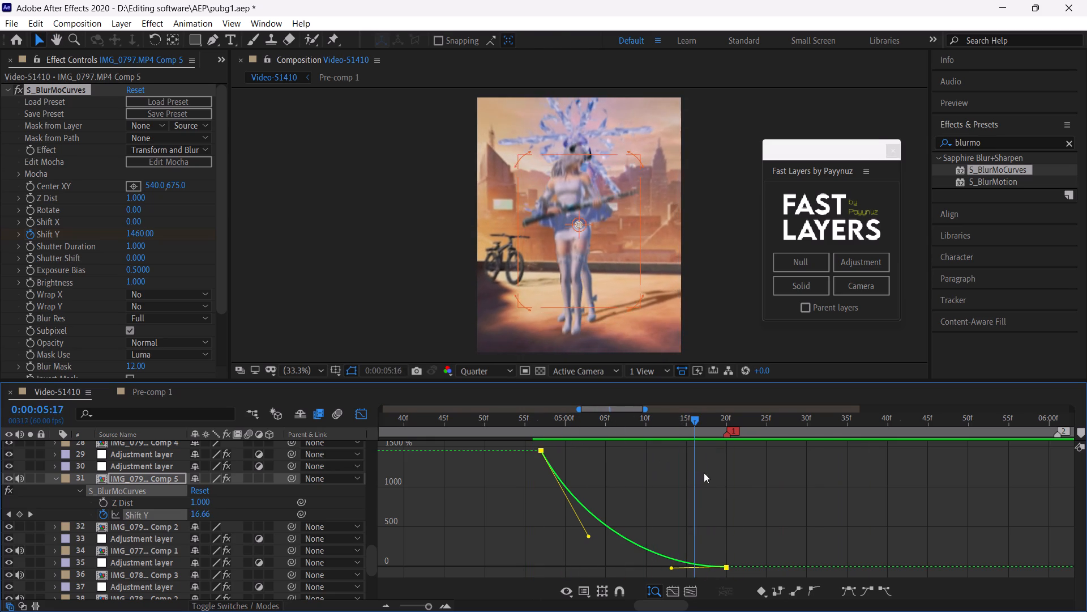
left_click_drag(704, 473, 763, 482)
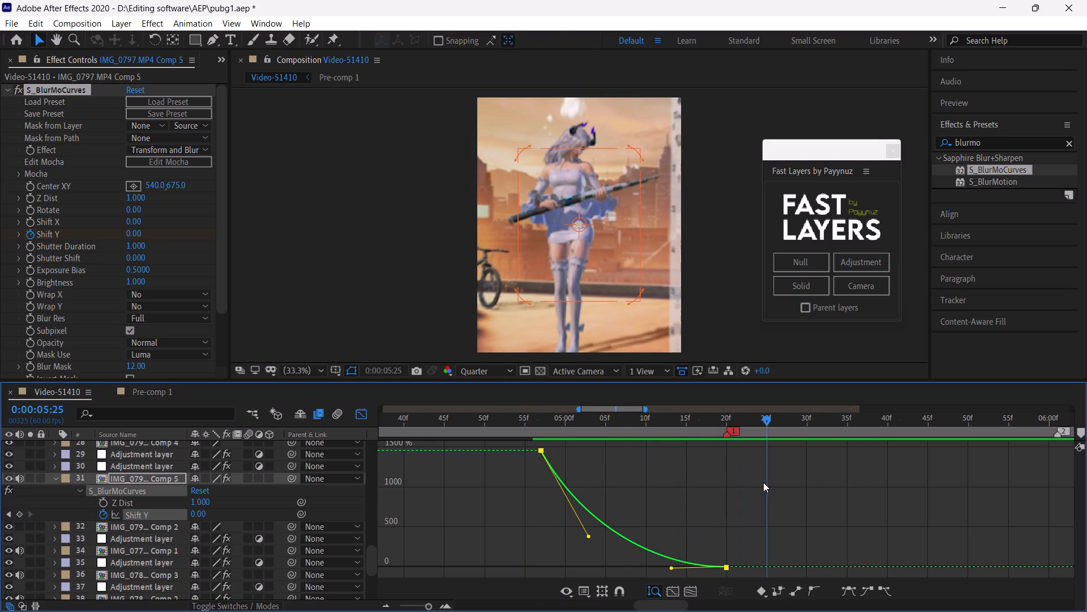
Save the project and return to the layer-bar view with layer 31's keyframed properties collapsed.
key("ctrl+s")
left_click(362, 418)
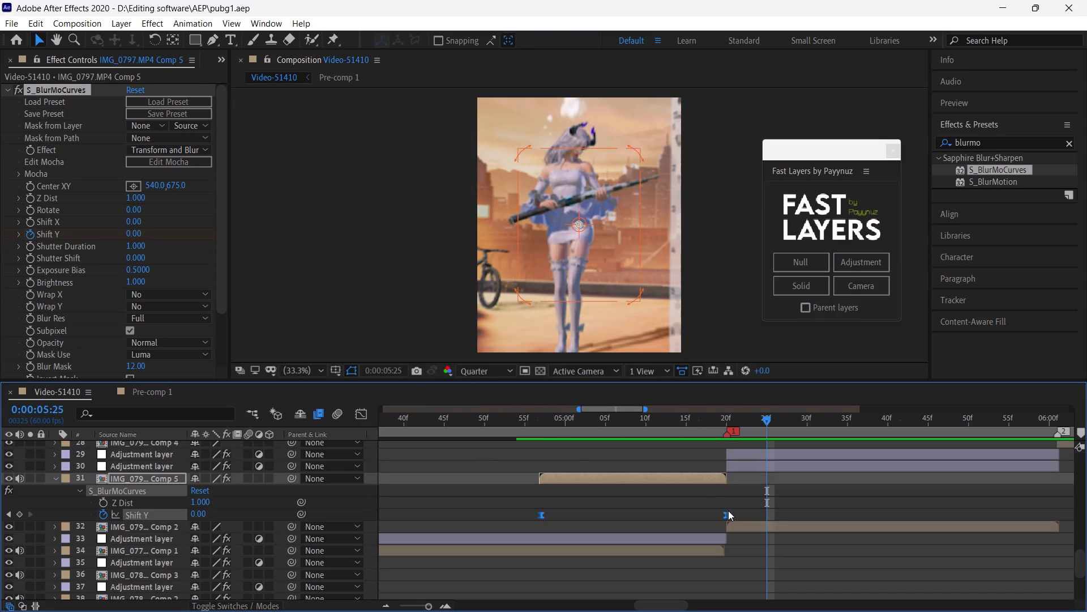
key("u")
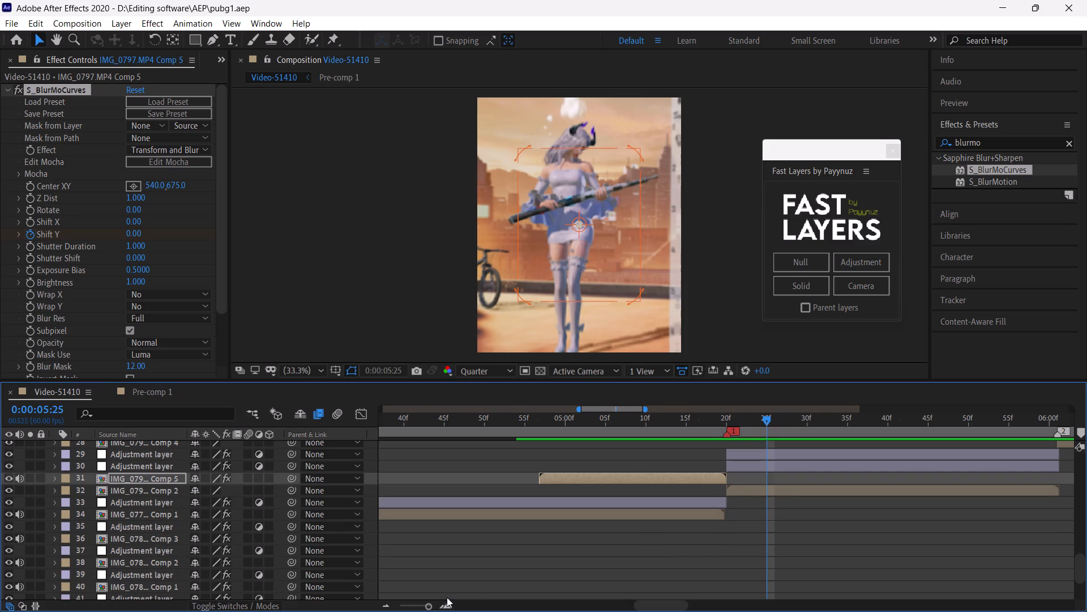
Add a new adjustment layer directly above the existing one on layer 33, covering the same span up to marker 1.
left_click_drag(420, 602, 405, 603)
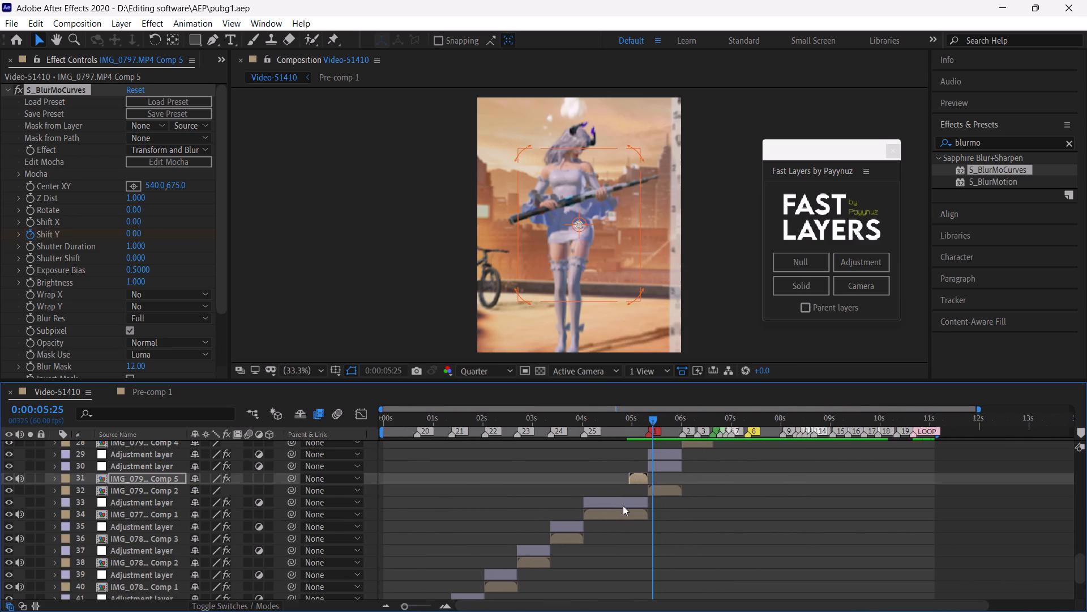
left_click(624, 503)
left_click(618, 426)
left_click_drag(617, 421, 594, 427)
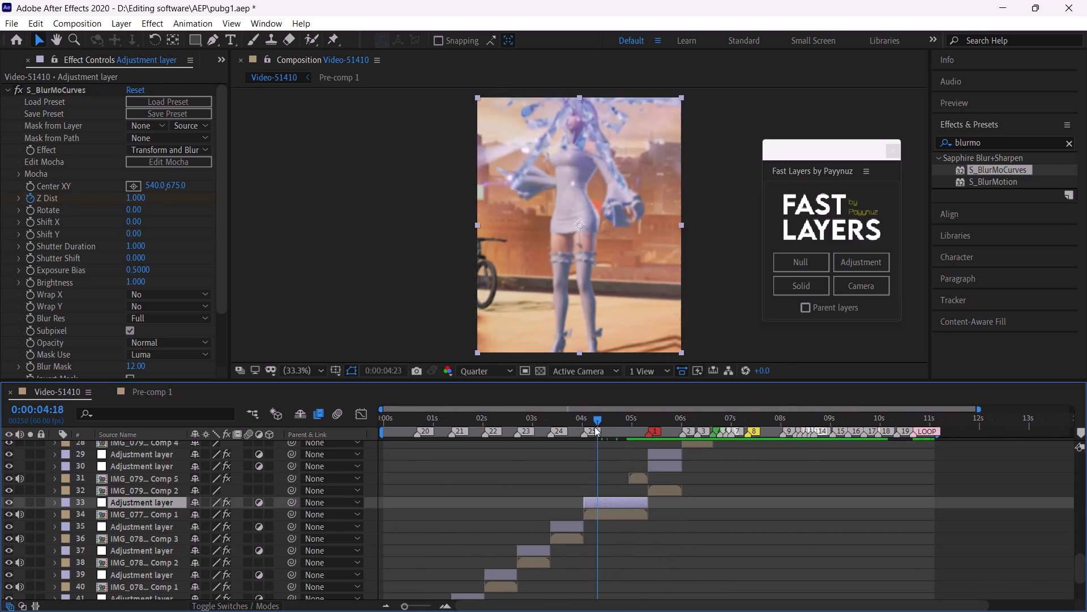
left_click_drag(594, 427, 620, 441)
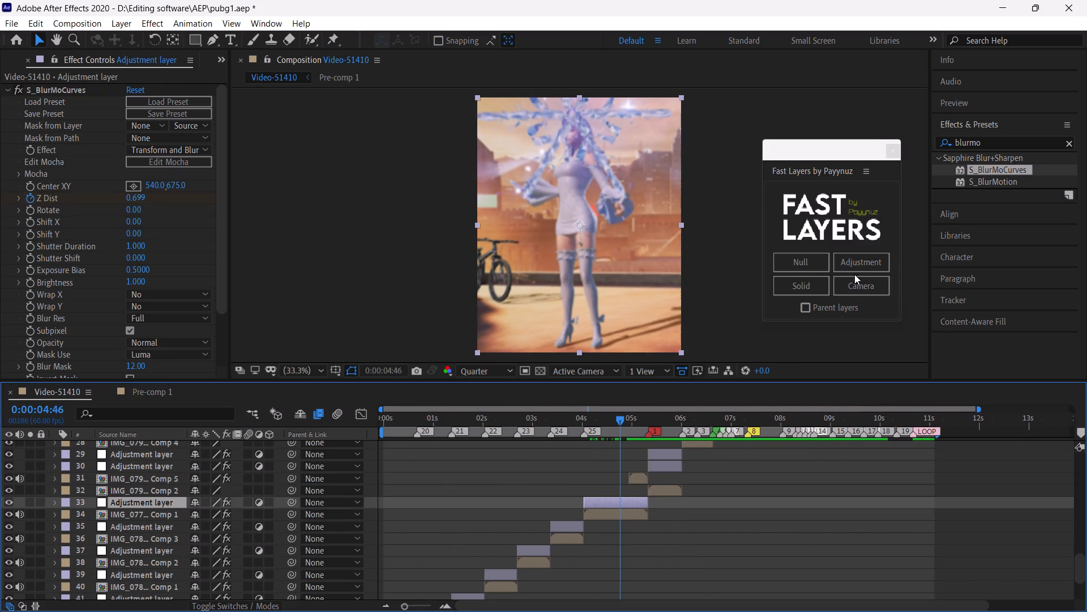
left_click(854, 267)
left_click(618, 499)
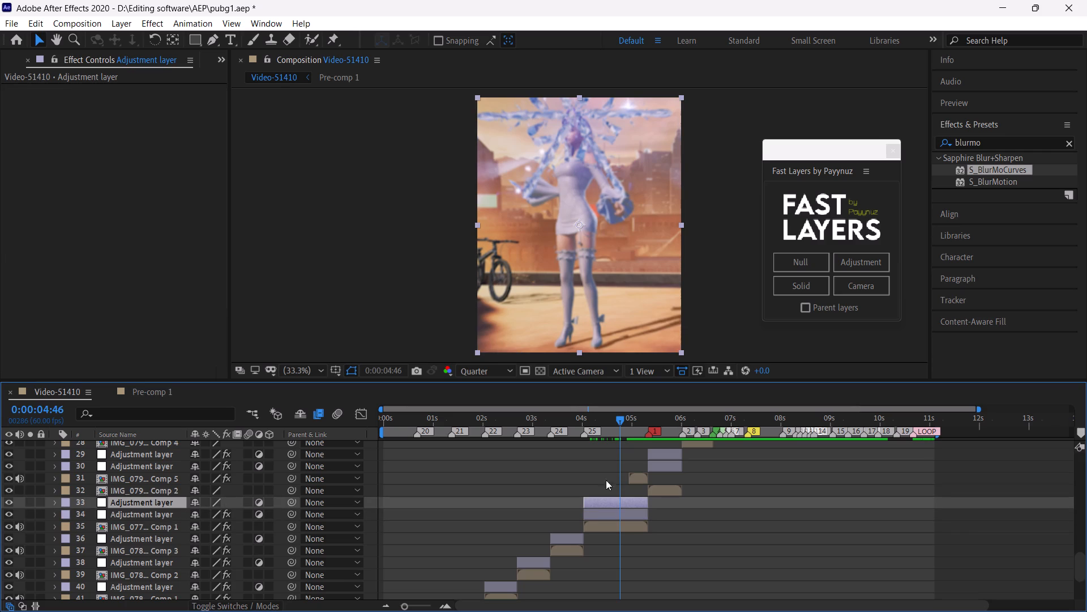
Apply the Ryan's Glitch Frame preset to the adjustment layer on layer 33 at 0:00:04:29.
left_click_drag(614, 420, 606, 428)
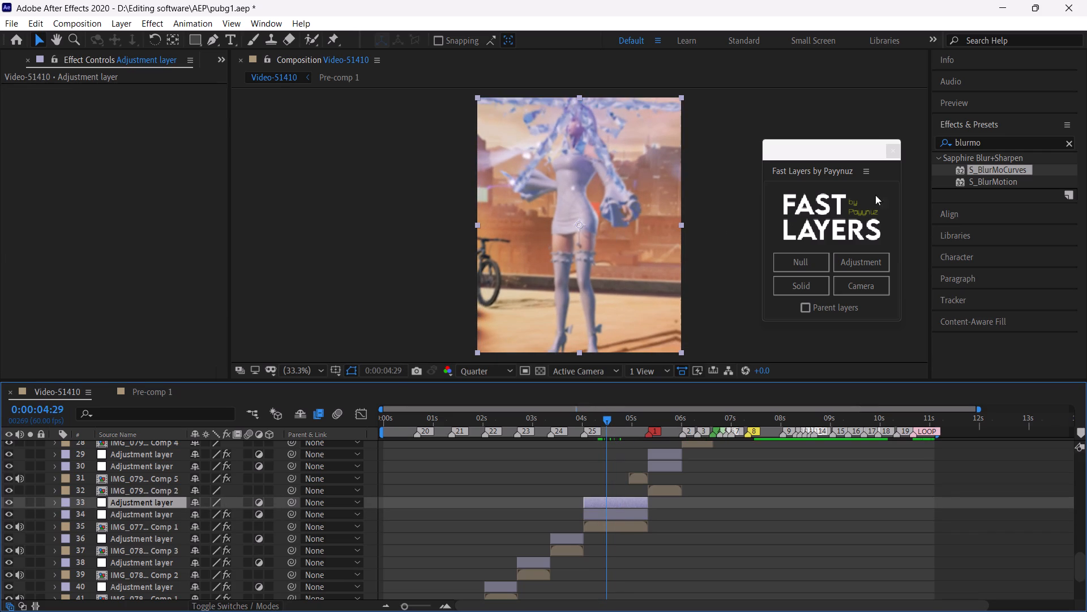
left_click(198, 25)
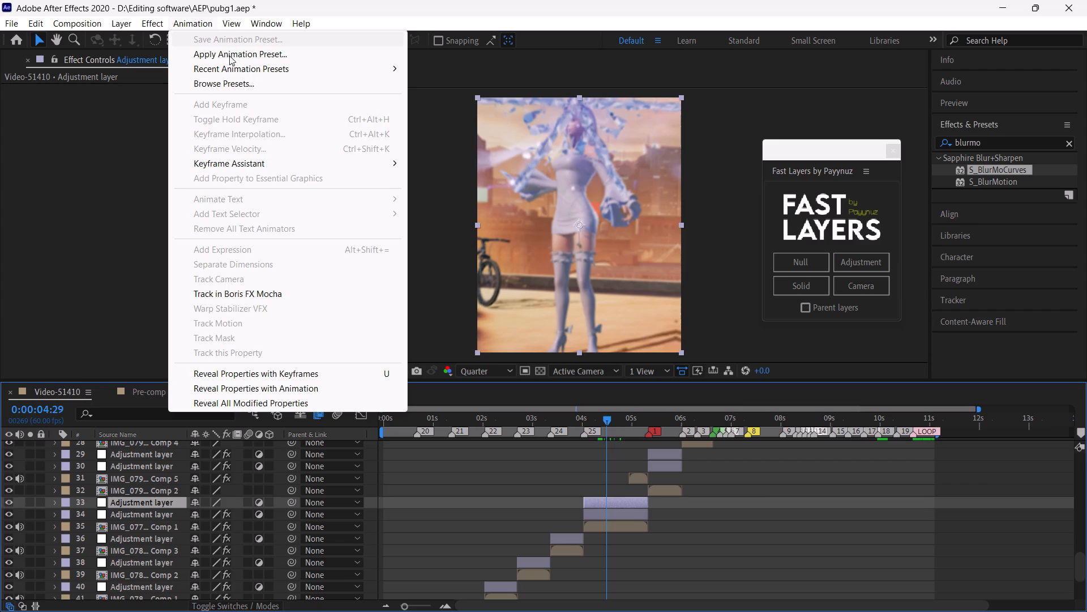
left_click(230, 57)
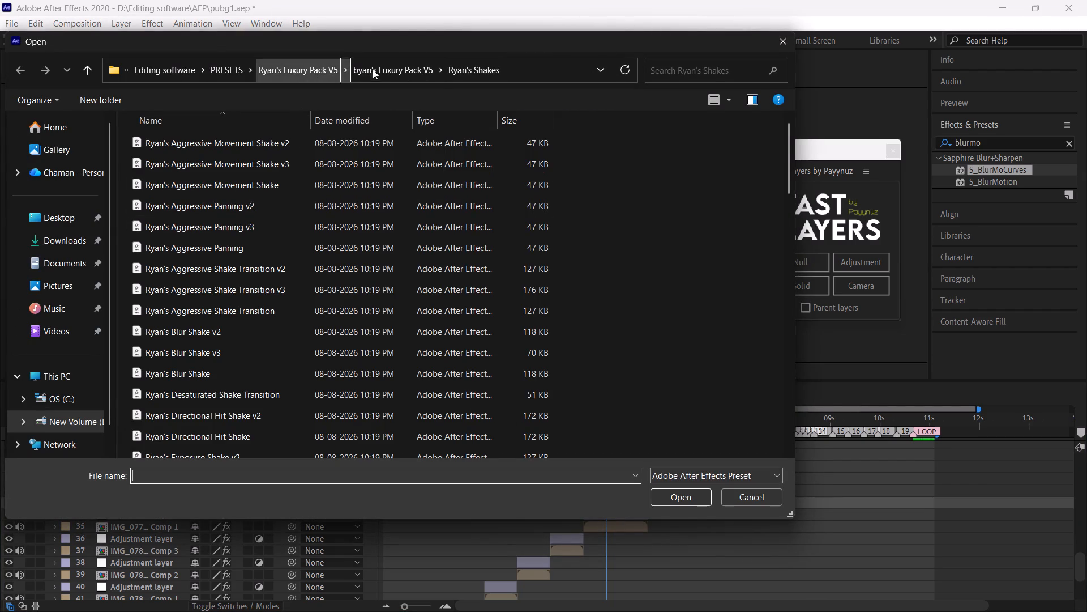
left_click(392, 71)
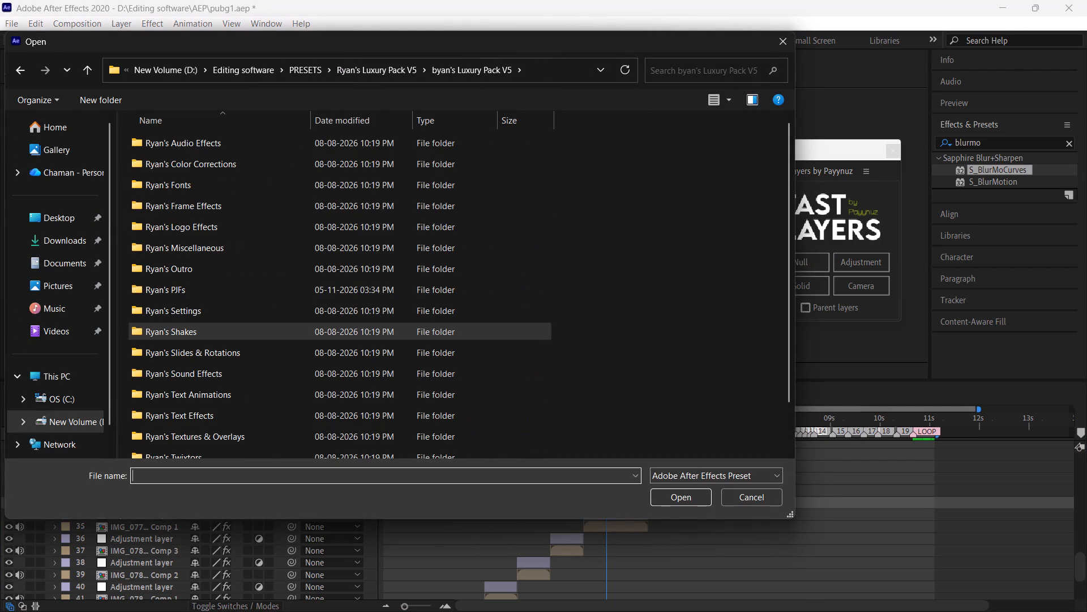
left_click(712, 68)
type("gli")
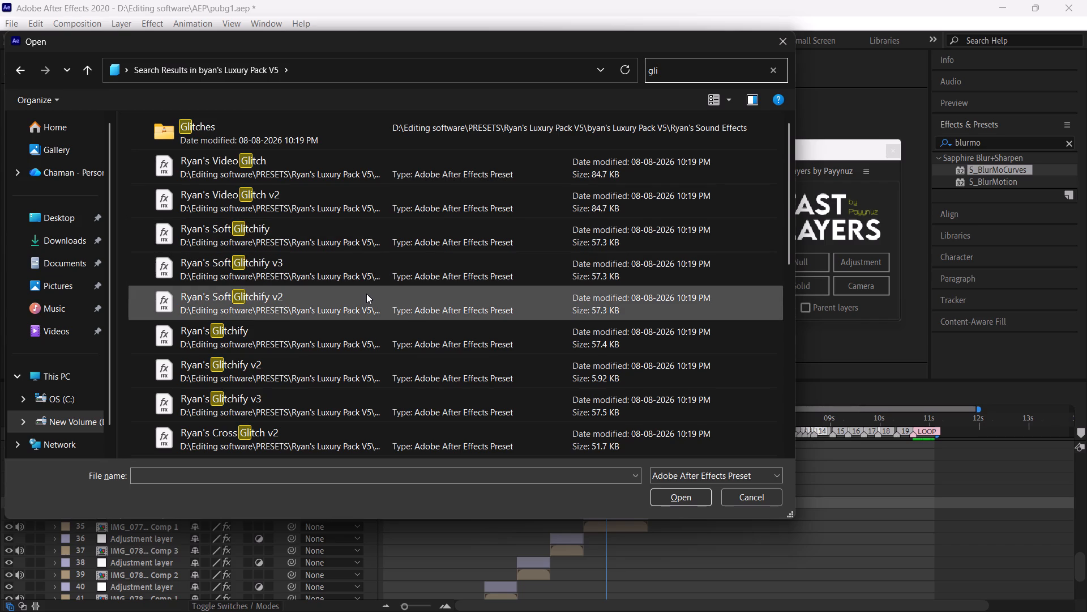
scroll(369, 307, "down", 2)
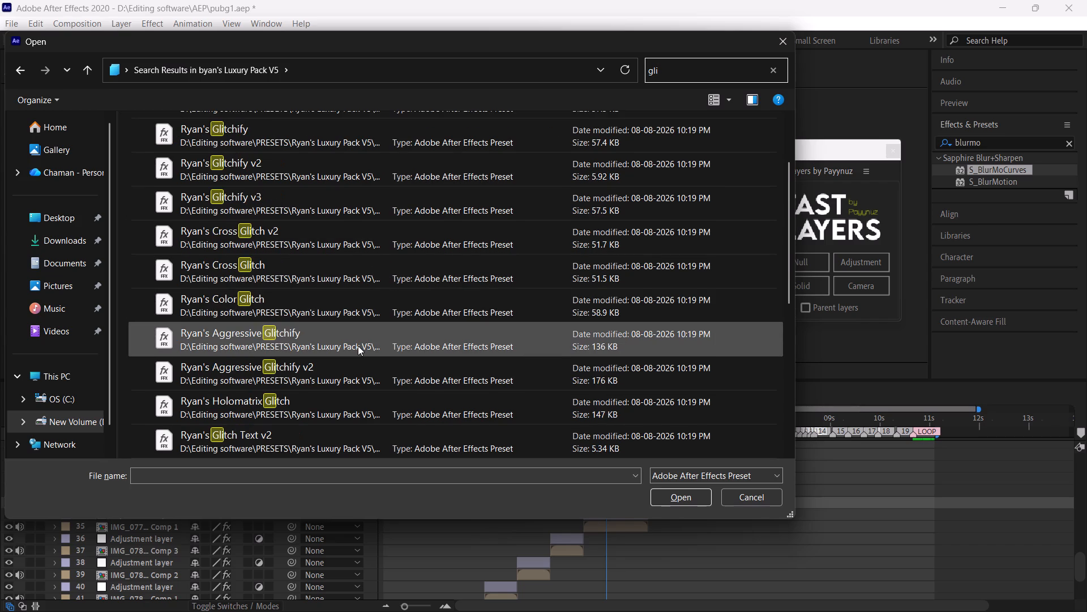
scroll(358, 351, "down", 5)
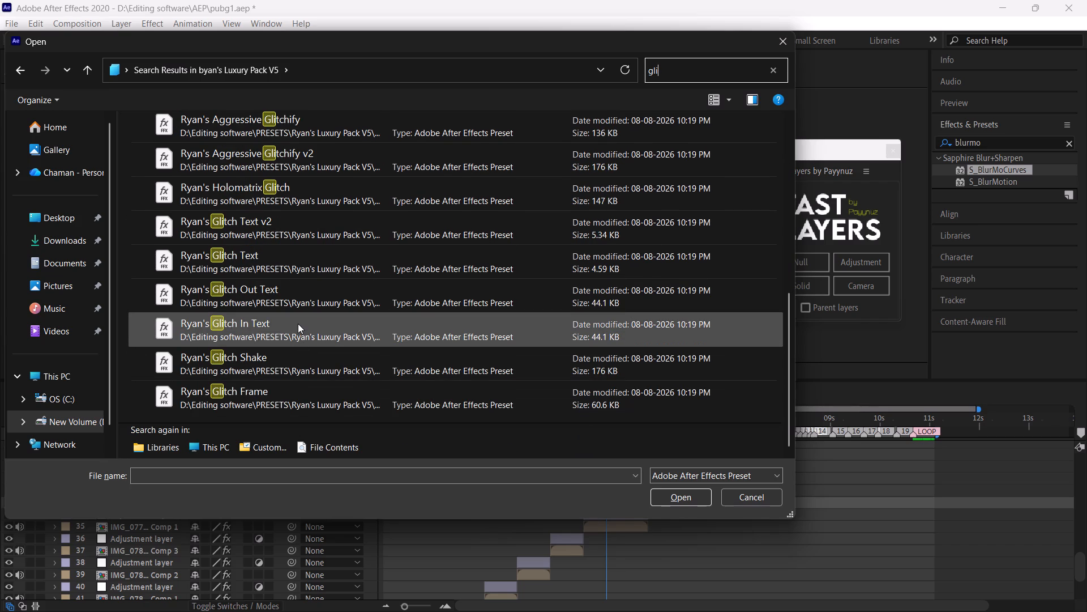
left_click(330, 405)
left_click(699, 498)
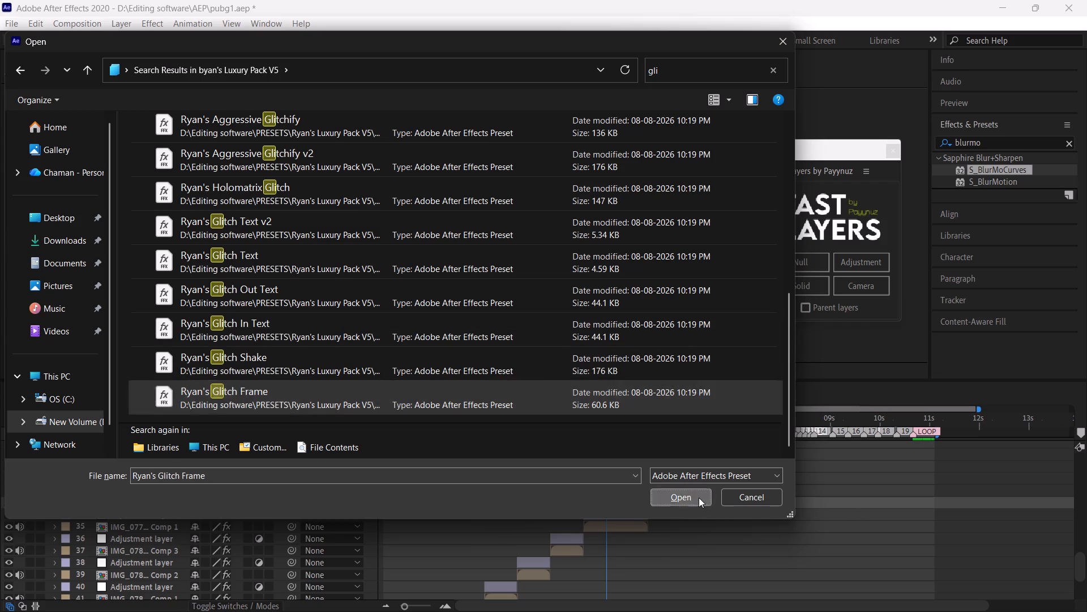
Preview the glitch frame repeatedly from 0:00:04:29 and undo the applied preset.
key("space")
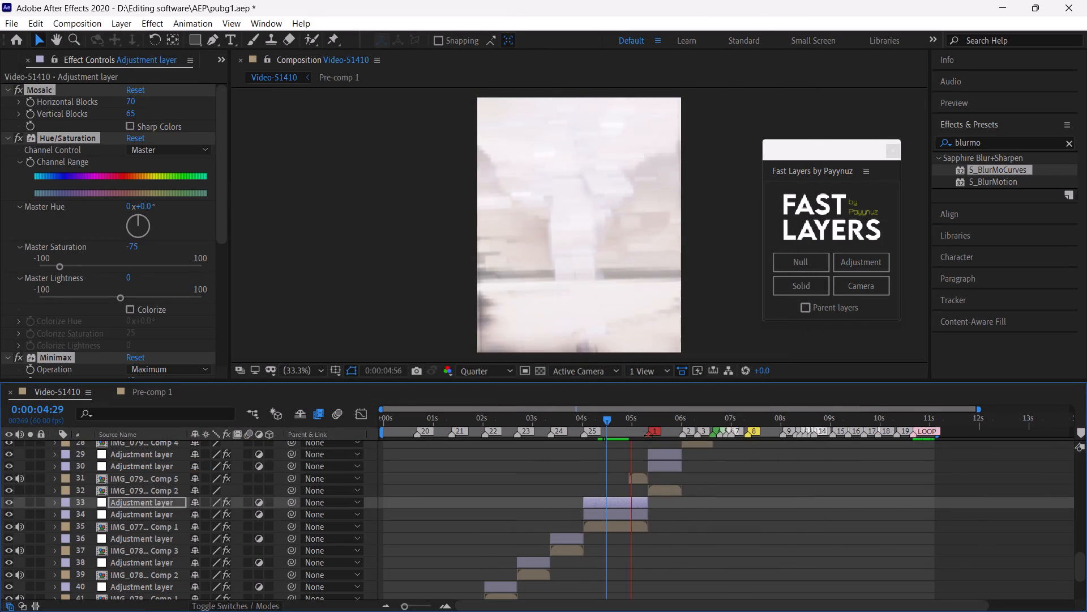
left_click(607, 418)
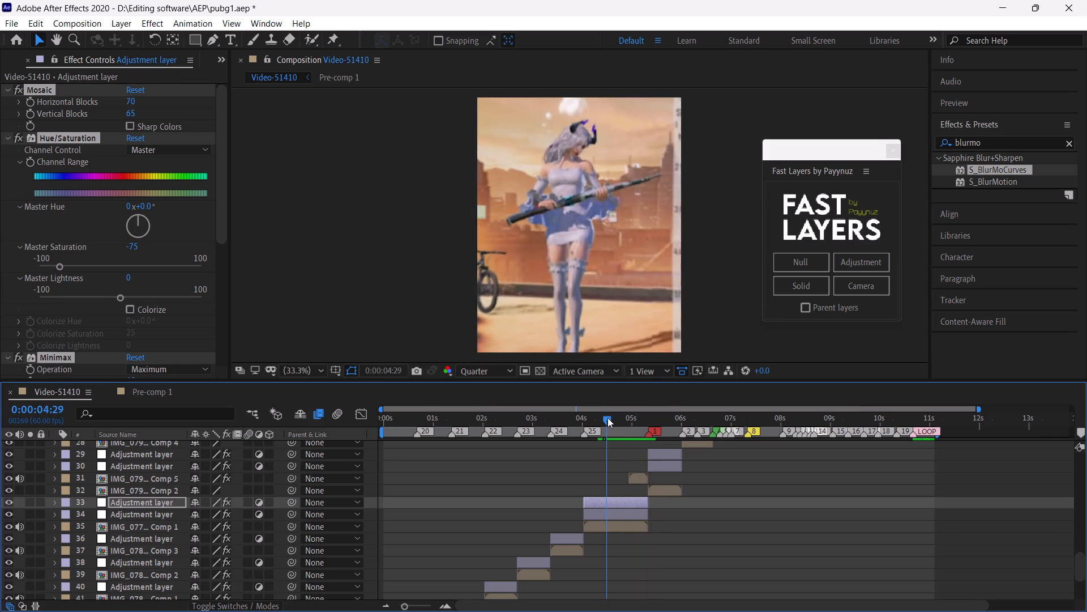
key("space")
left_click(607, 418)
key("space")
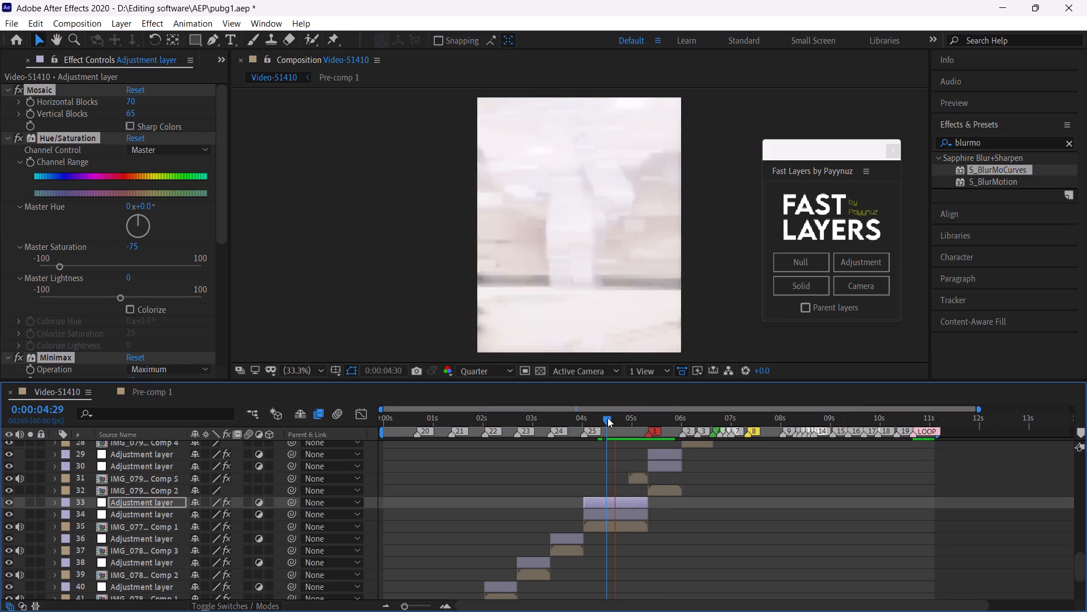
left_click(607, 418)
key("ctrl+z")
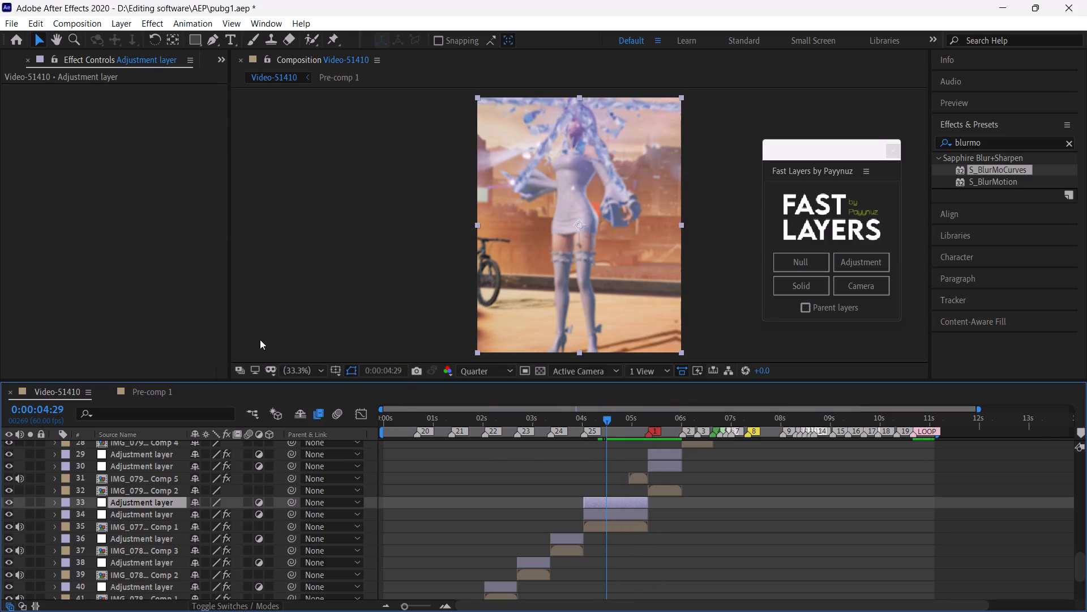
Search byan's Luxury Pack V5 for glitch presets and apply Ryan's Soft Glitchify v3 to layer 33 at 0:00:04:29.
left_click(189, 21)
left_click(211, 59)
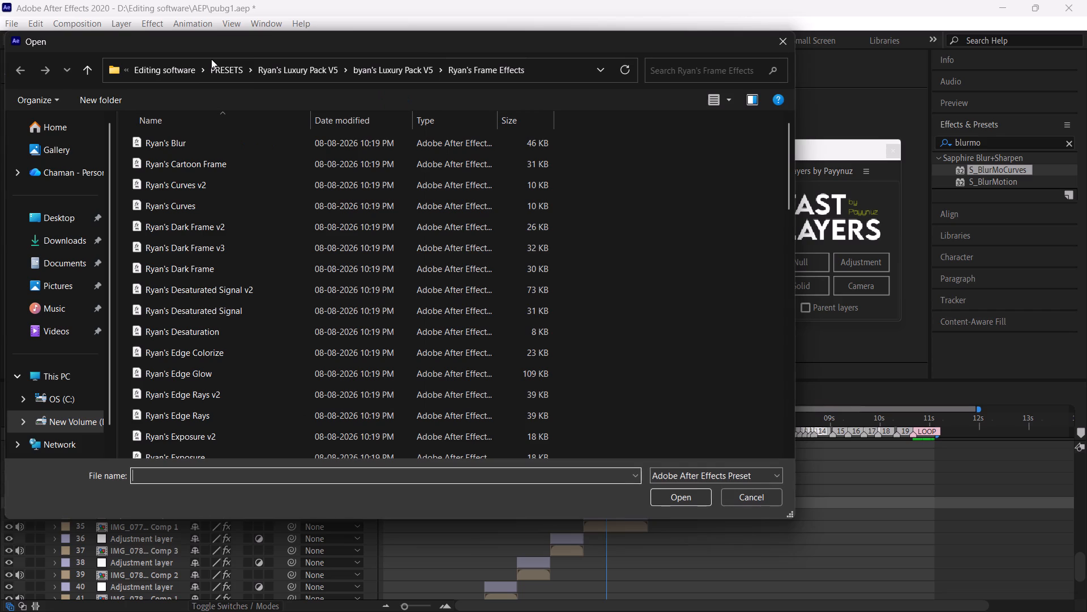
left_click(679, 65)
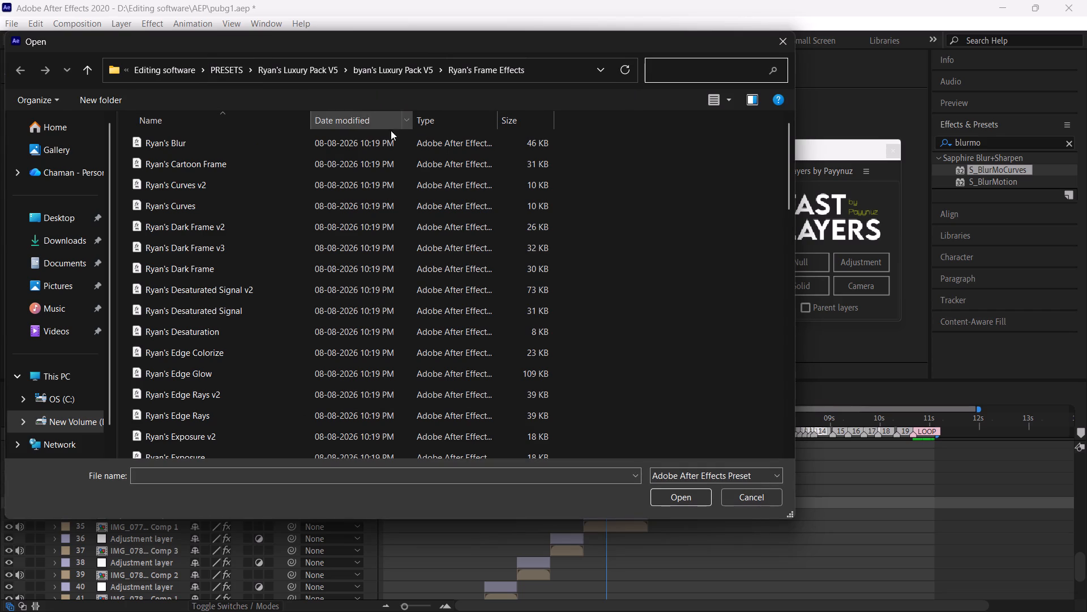
left_click(305, 69)
double_click(332, 147)
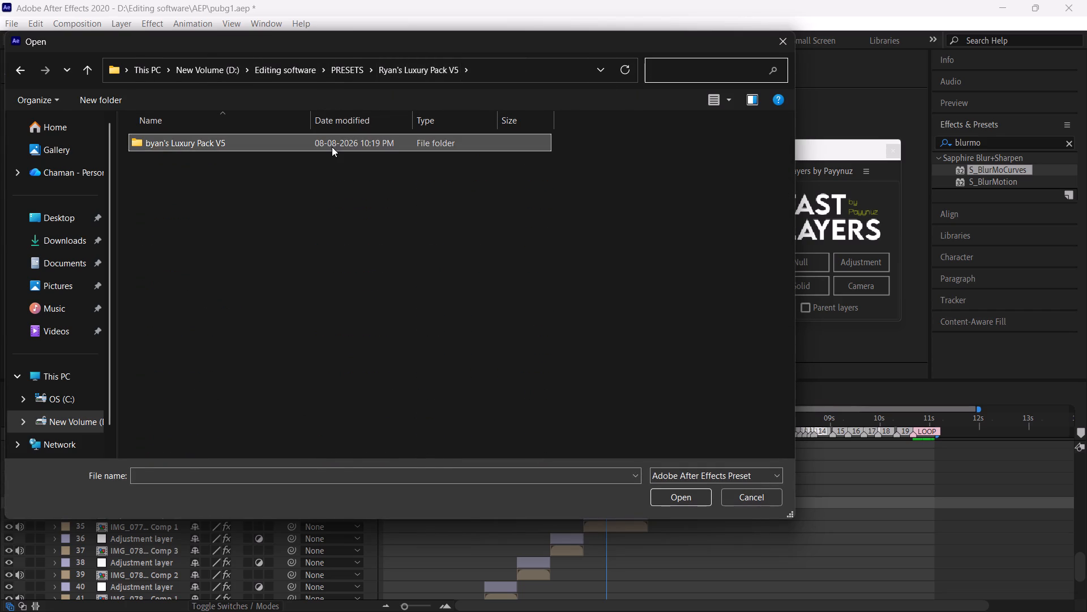
left_click(667, 65)
type("glitc")
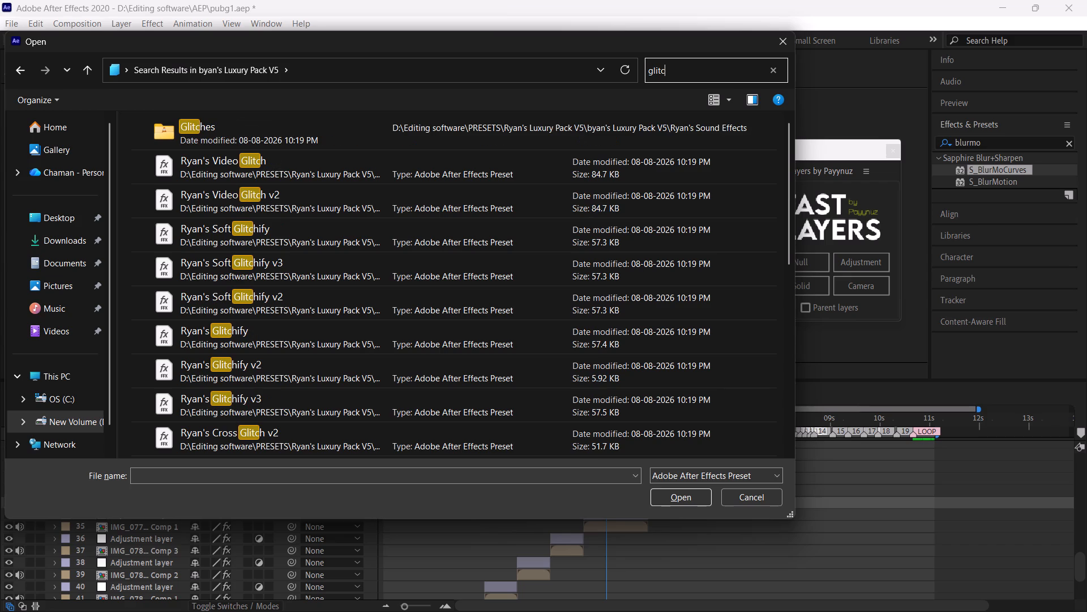
type("hy")
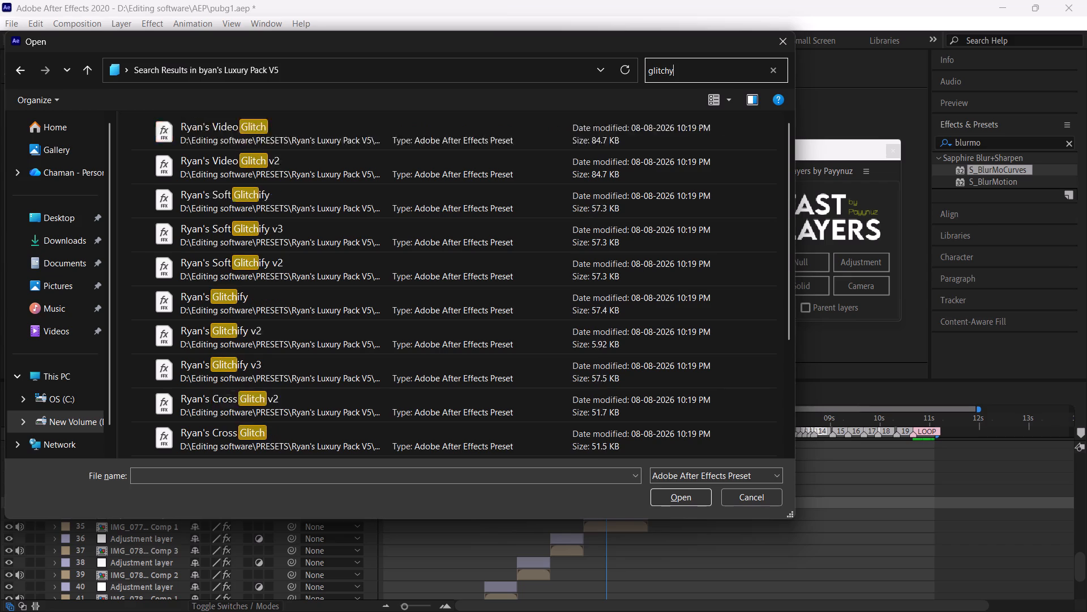
key("BackSpace")
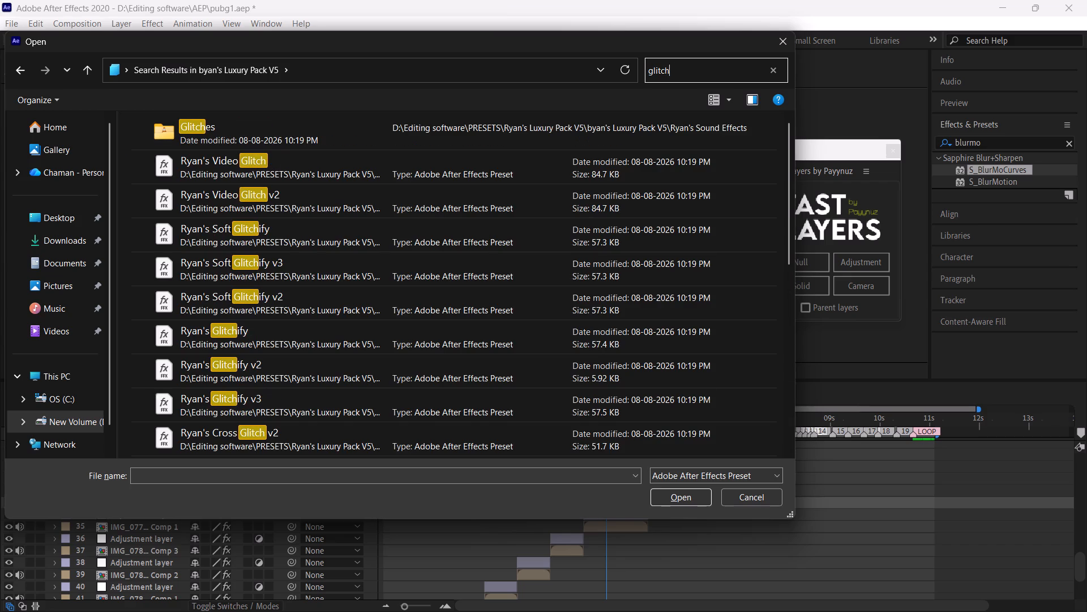
left_click(282, 262)
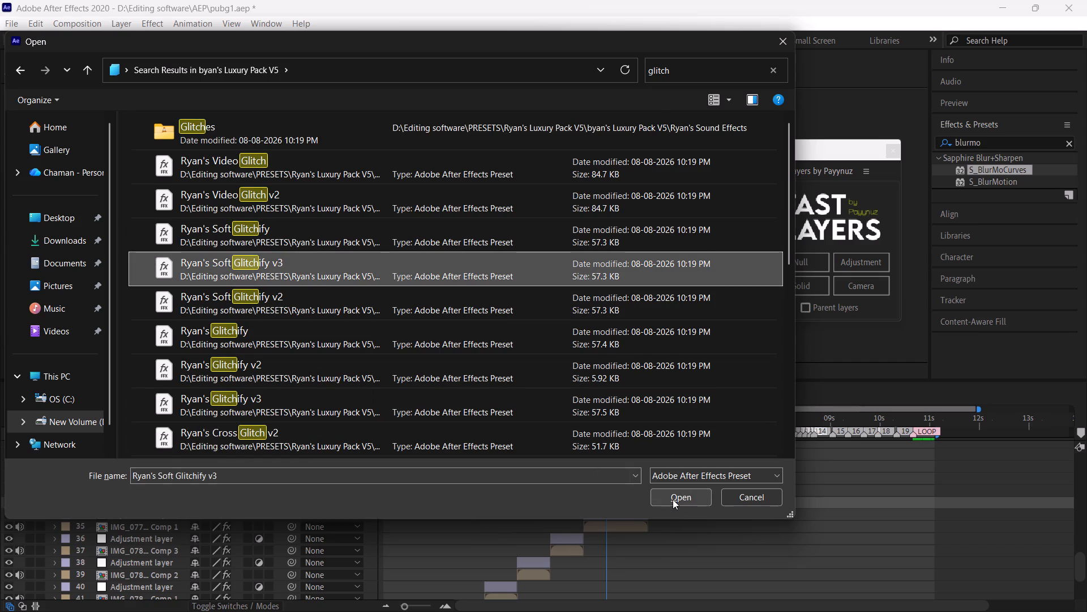
left_click(673, 499)
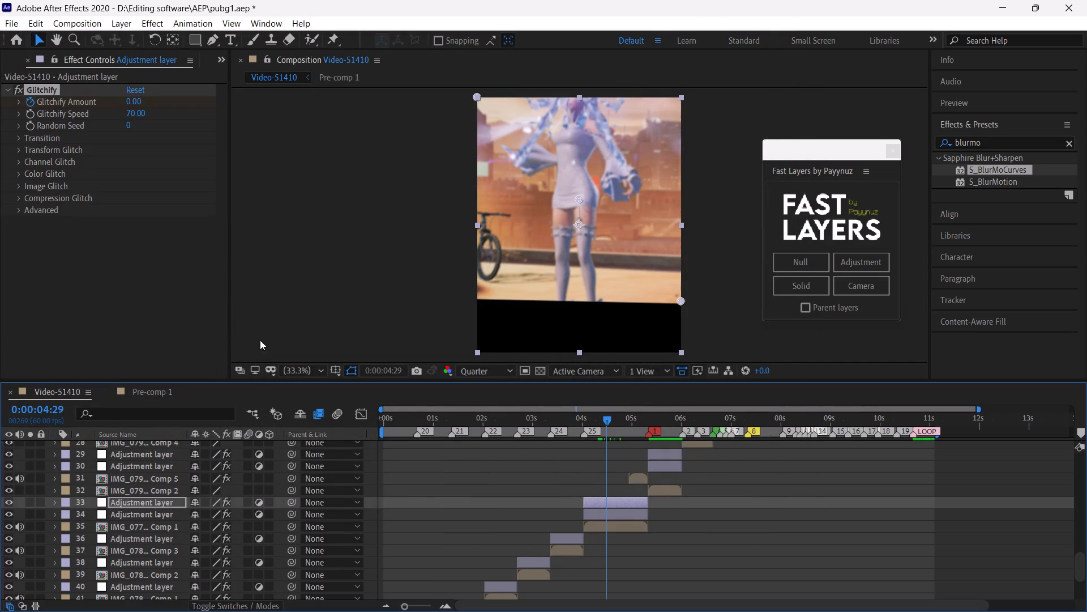
Set the Y value of Glitchify's Transform Glitch Position to 675.
left_click(18, 147)
left_click(173, 172)
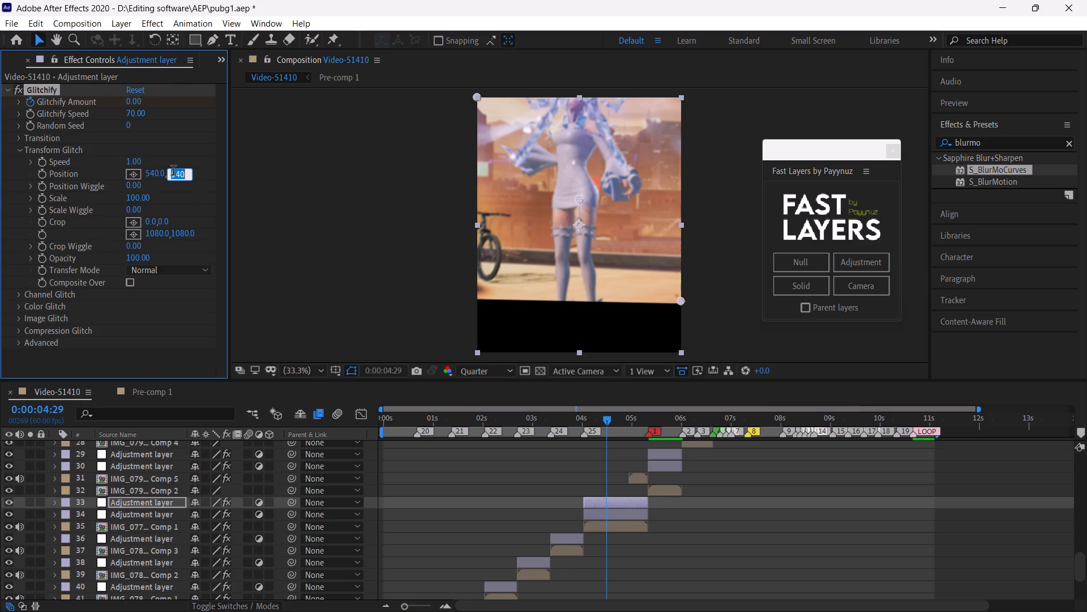
type("675")
key("Return")
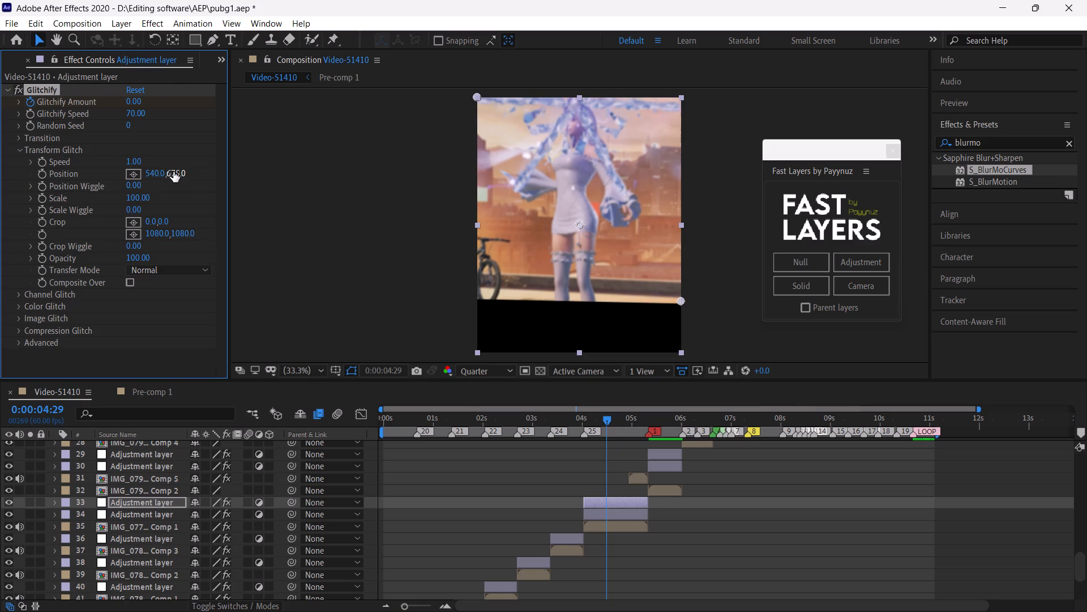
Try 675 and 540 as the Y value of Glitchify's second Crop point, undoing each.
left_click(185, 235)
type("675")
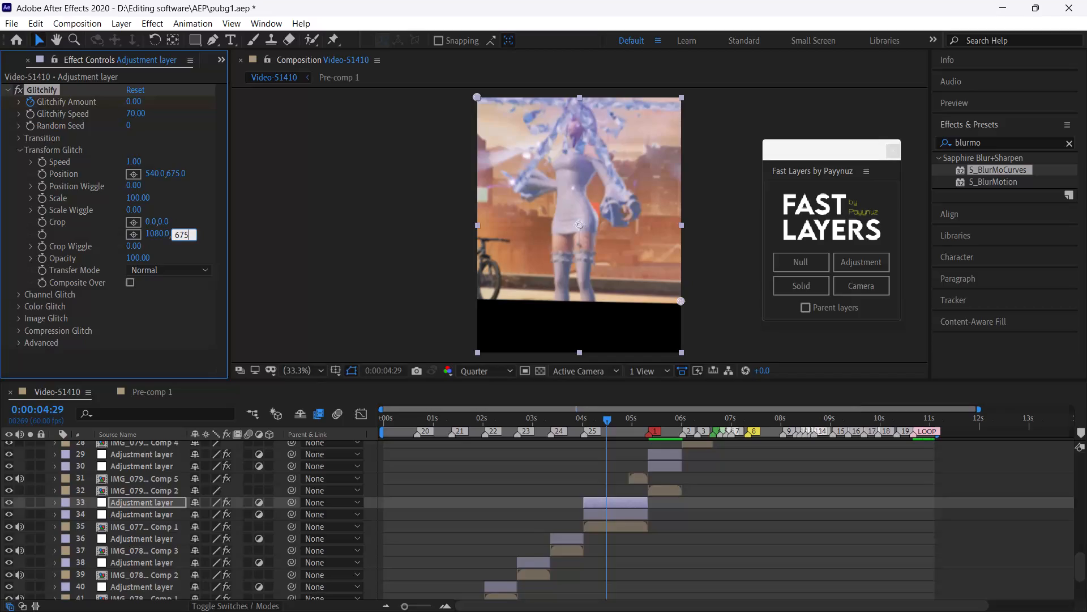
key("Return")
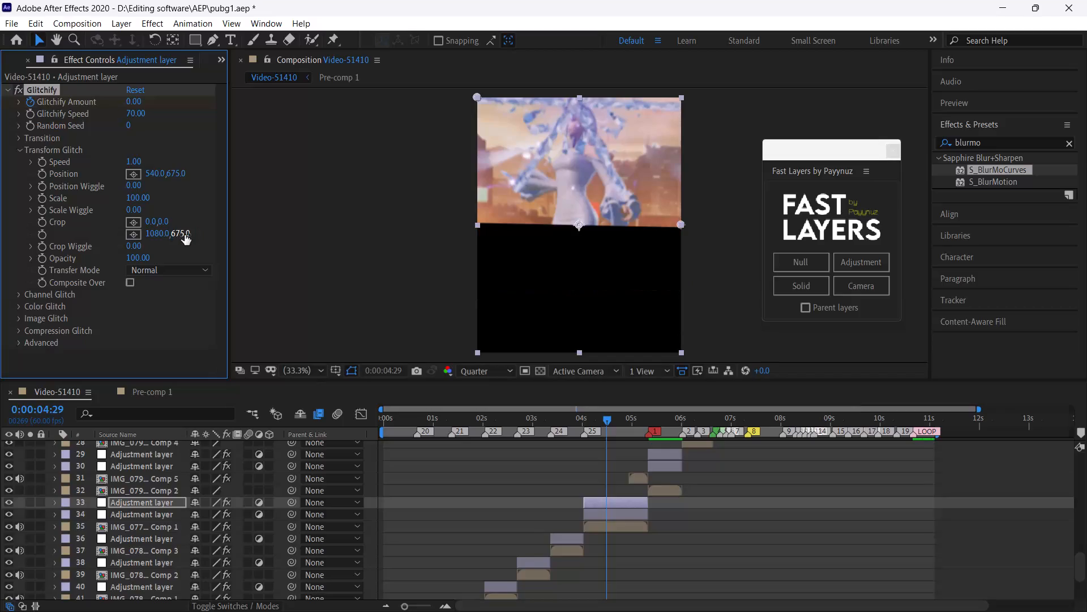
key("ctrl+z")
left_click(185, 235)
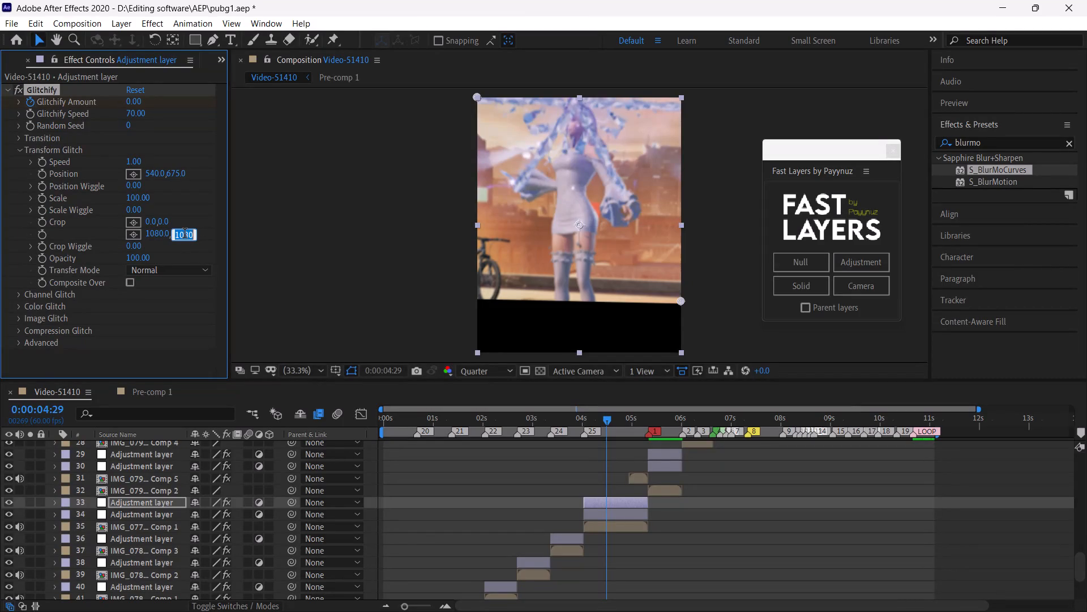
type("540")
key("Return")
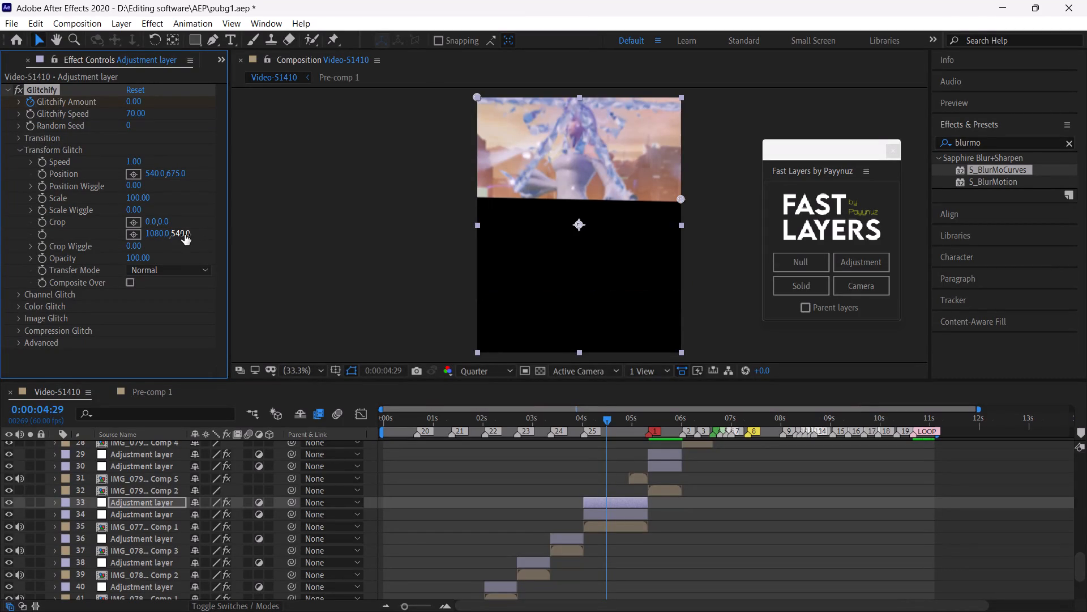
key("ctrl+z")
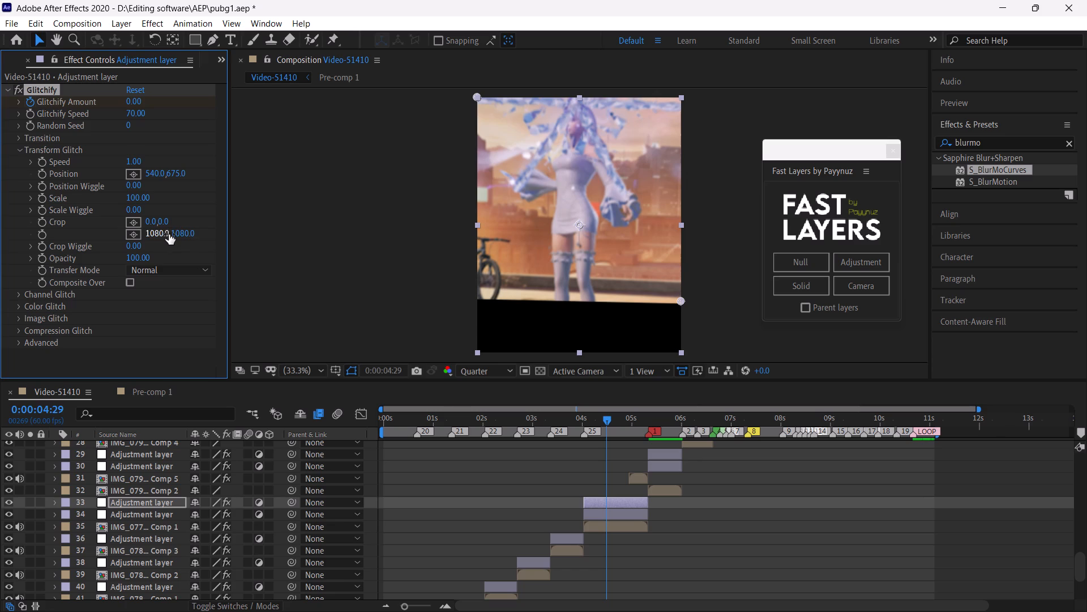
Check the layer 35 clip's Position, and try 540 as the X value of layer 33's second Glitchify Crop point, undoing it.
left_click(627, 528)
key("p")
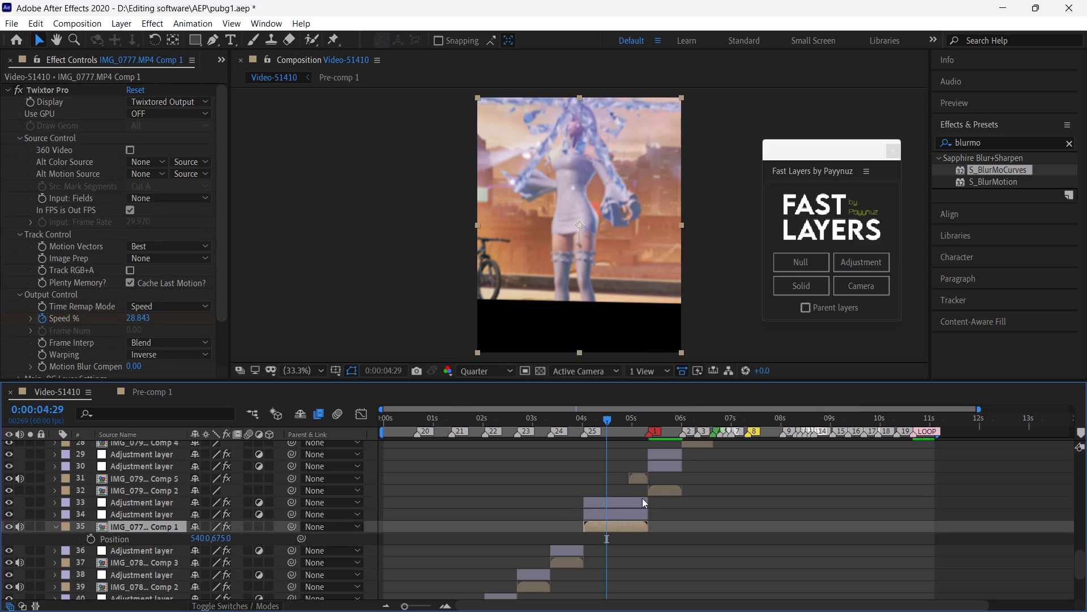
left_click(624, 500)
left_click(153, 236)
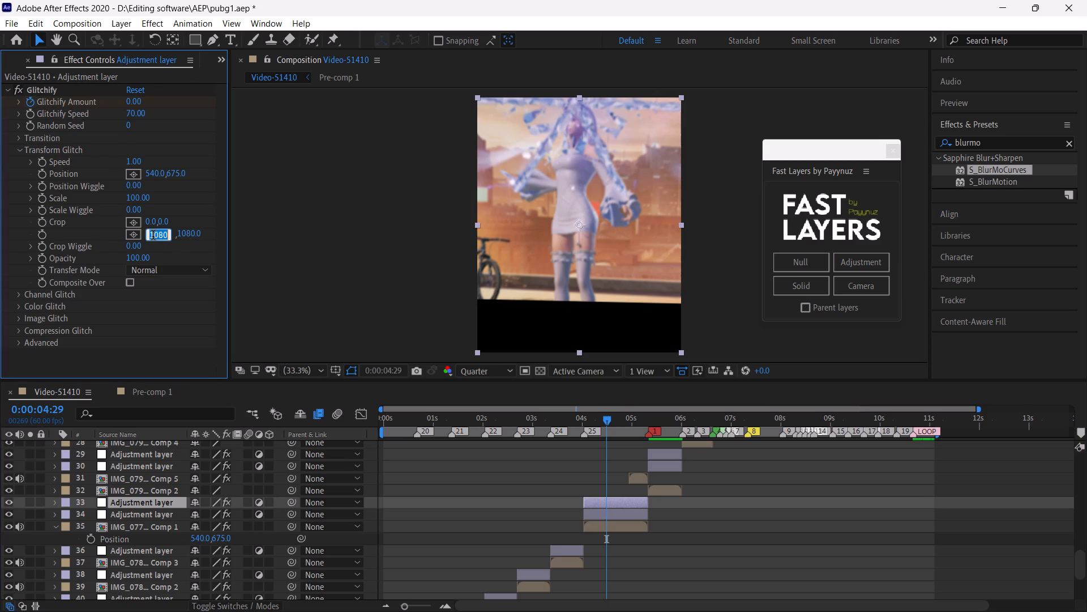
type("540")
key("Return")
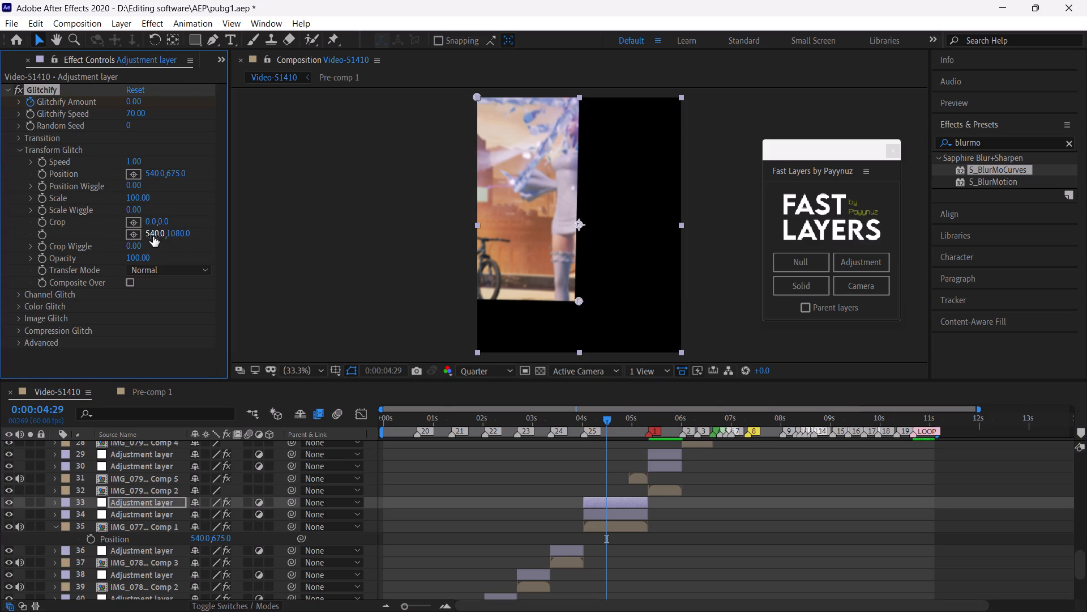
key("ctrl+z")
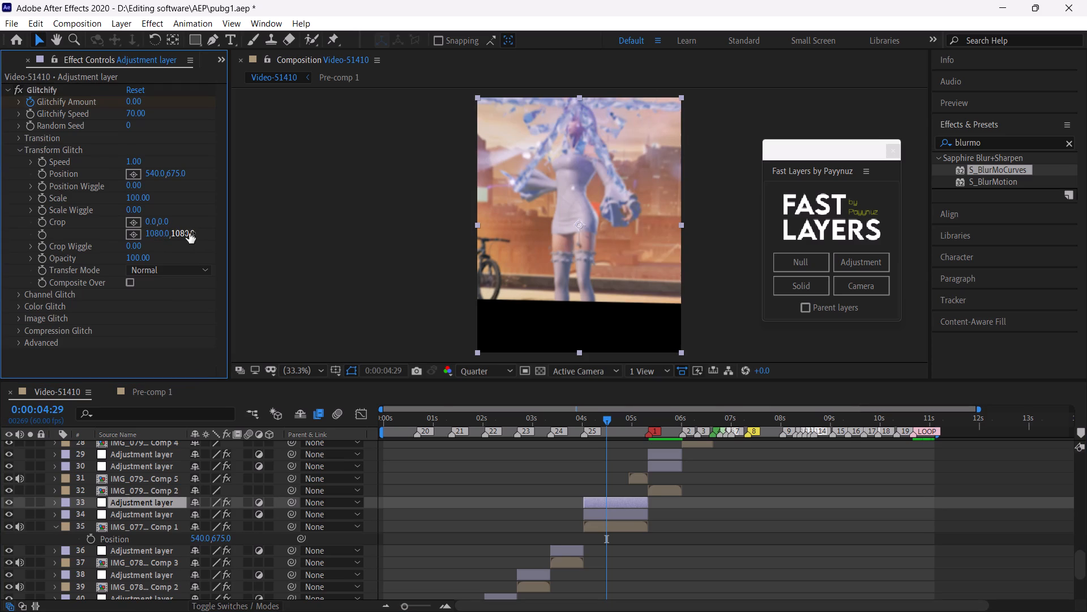
Raise the Y value of Glitchify's second Crop point to 1390 to extend the crop past the frame's bottom edge.
left_click_drag(189, 233, 388, 249)
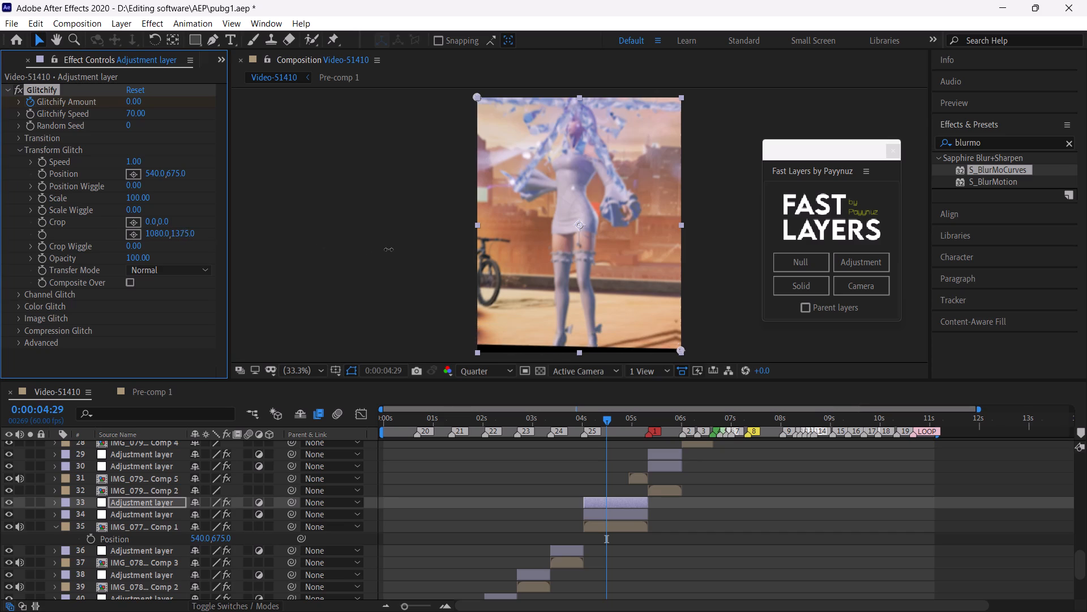
left_click_drag(388, 249, 391, 249)
scroll(527, 219, "down", 1)
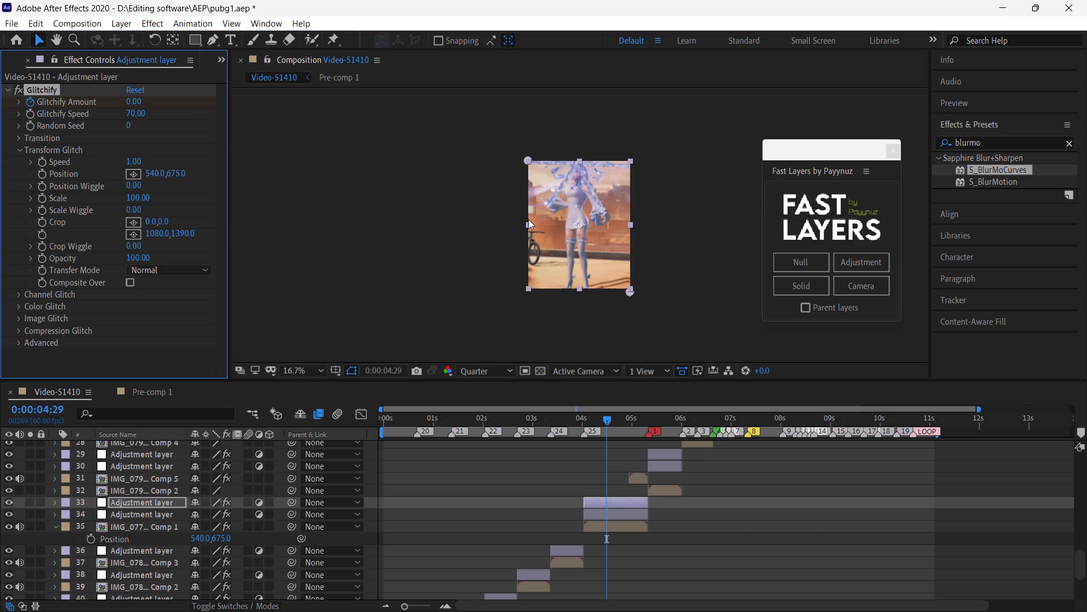
scroll(532, 222, "down", 1)
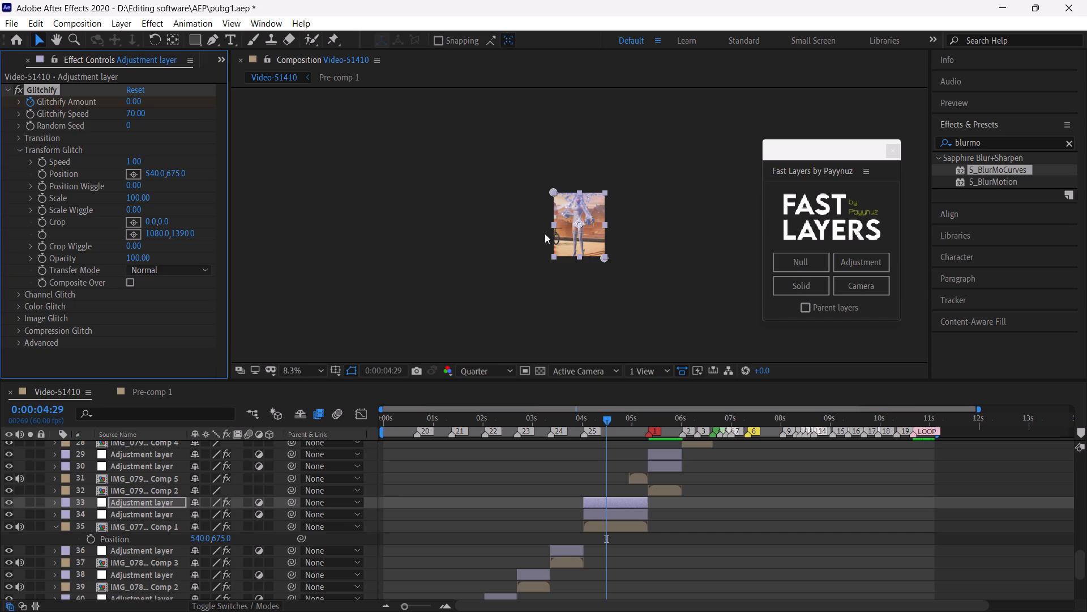
Scrub between markers 25 and 1 to check how the Glitchify effect fills the frame with the extended crop.
scroll(545, 233, "up", 1)
scroll(545, 233, "down", 3)
scroll(545, 233, "up", 2)
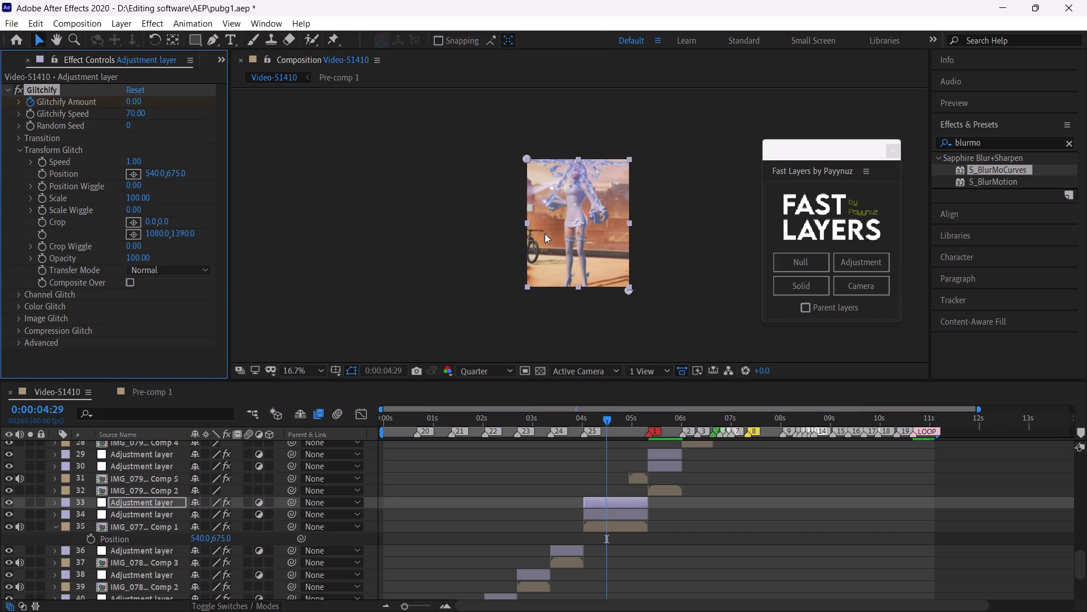
scroll(542, 237, "up", 1)
scroll(545, 240, "down", 1)
scroll(545, 240, "up", 1)
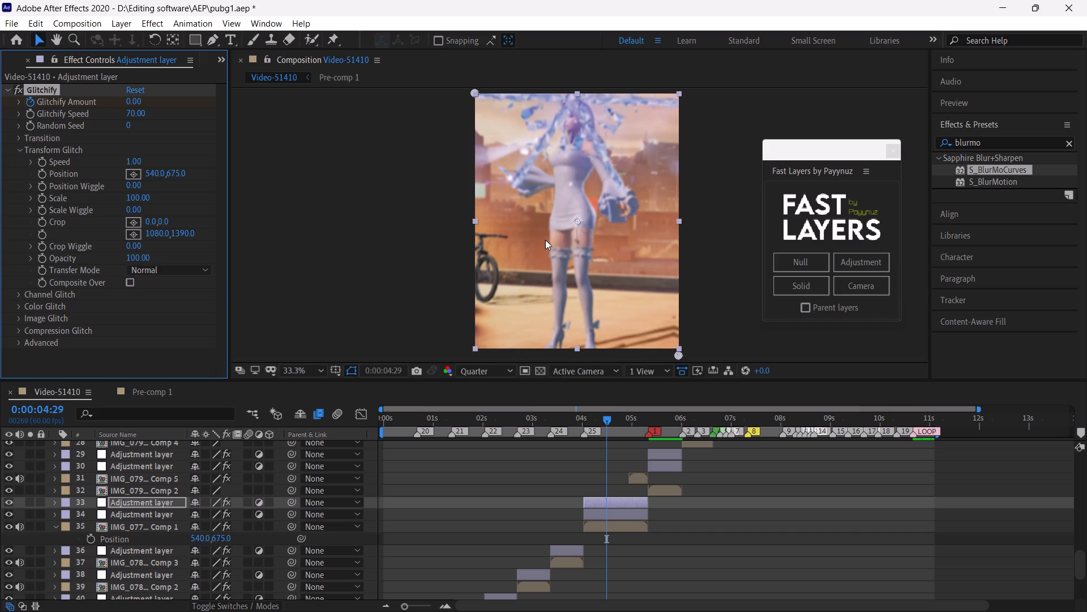
left_click_drag(610, 422, 639, 430)
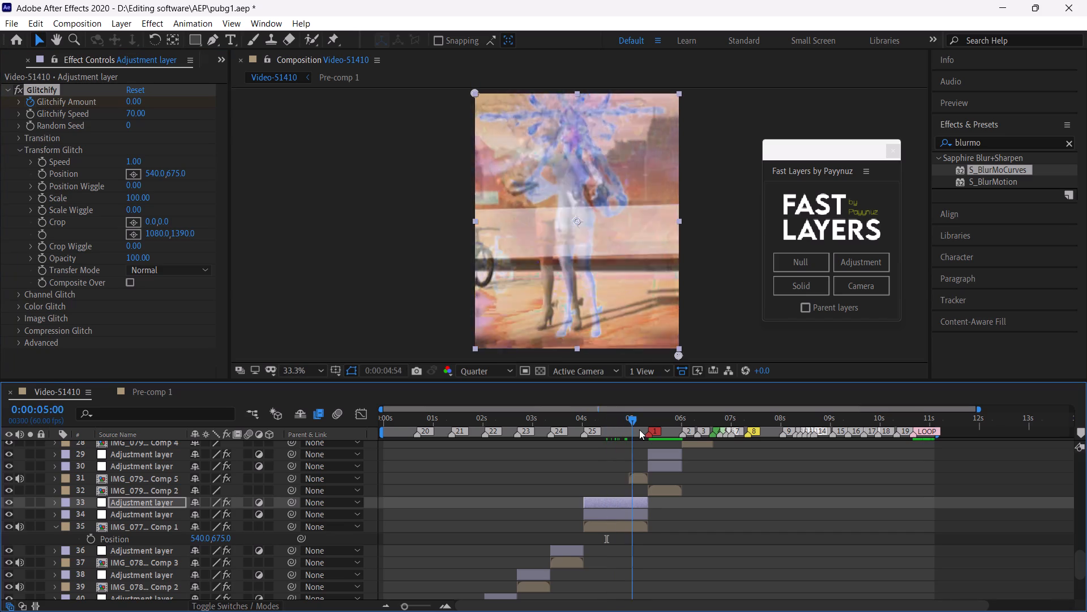
left_click_drag(639, 430, 591, 436)
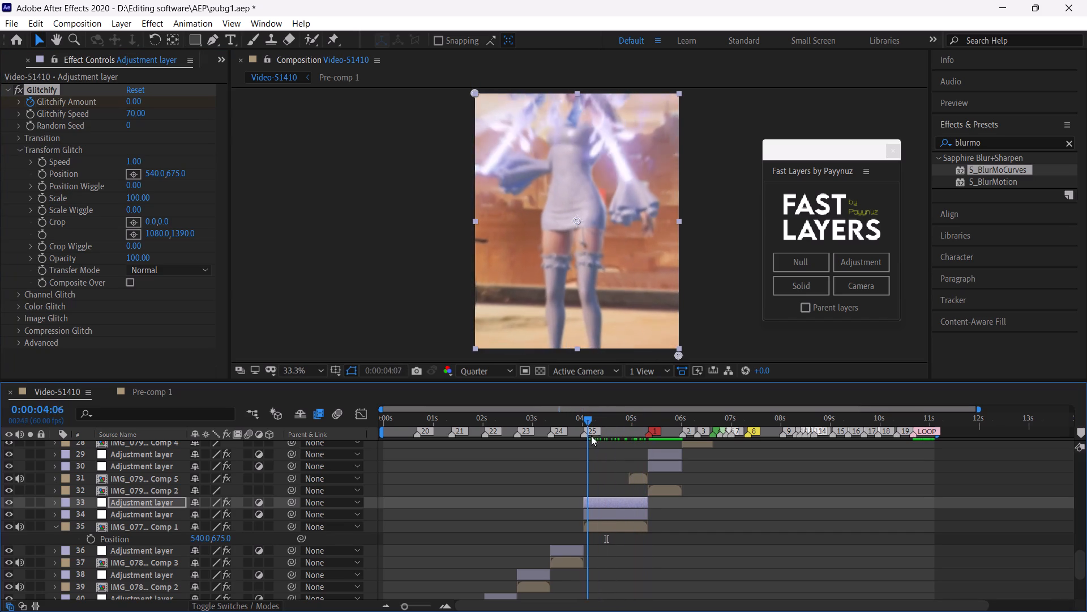
left_click_drag(591, 436, 639, 449)
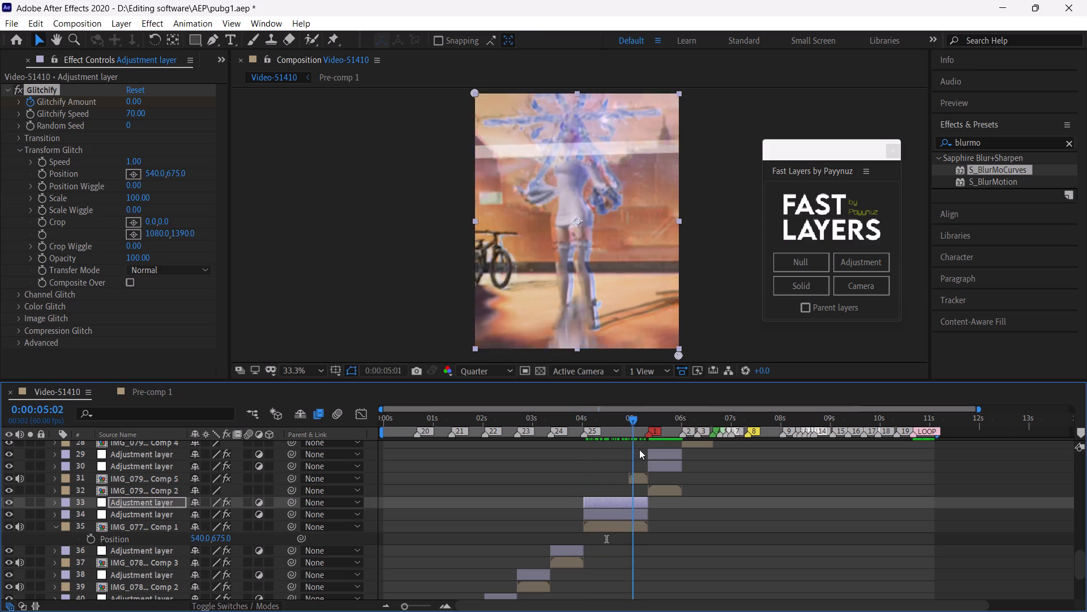
left_click_drag(639, 449, 655, 456)
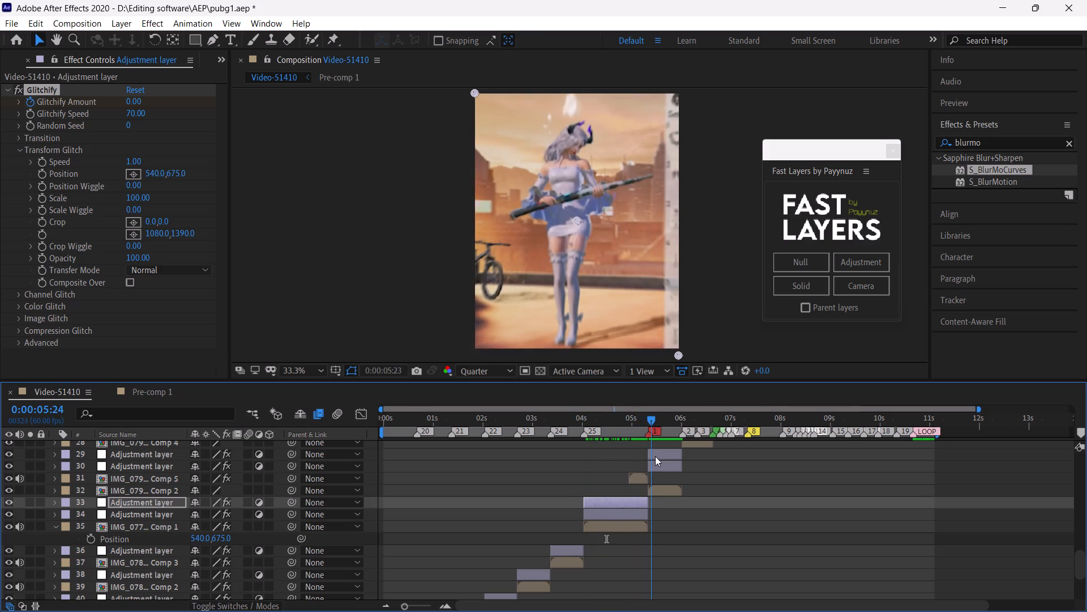
left_click_drag(655, 456, 635, 462)
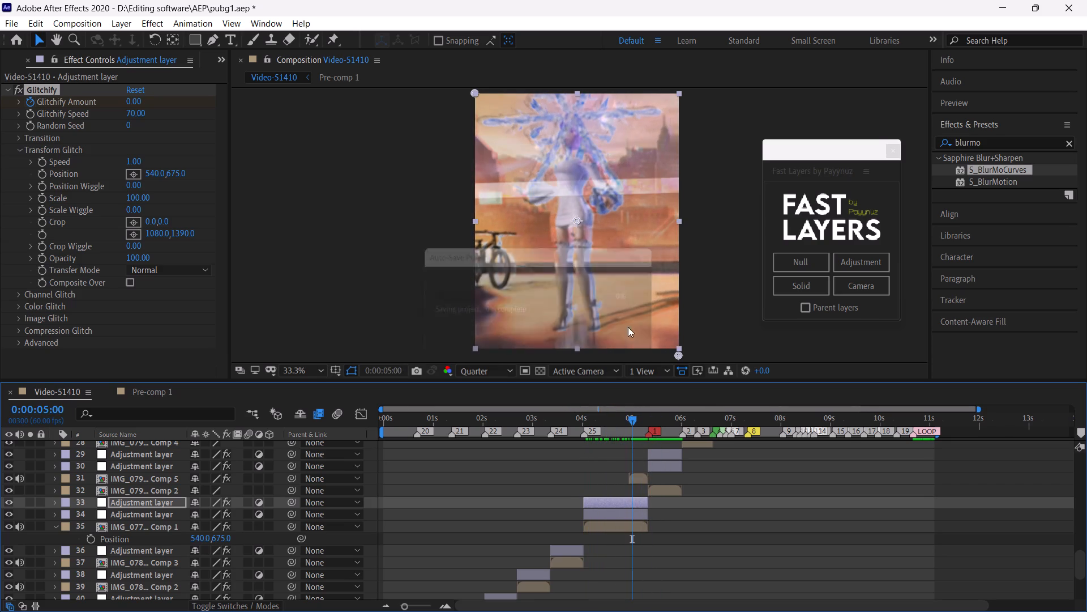
Set the composition preview resolution to Full and save the project.
scroll(592, 209, "up", 3)
scroll(592, 217, "down", 1)
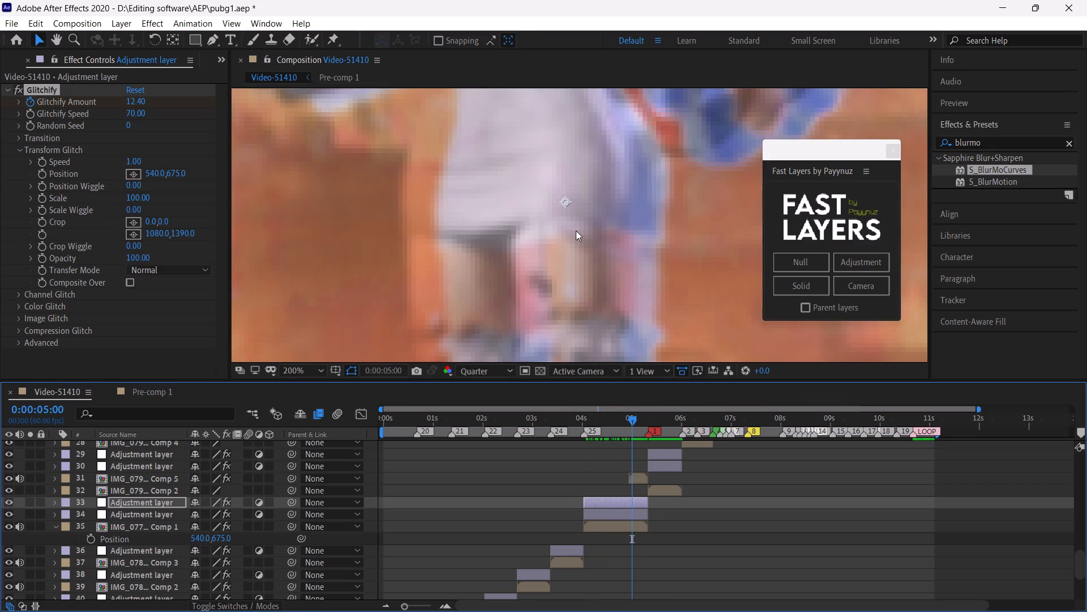
left_click(485, 372)
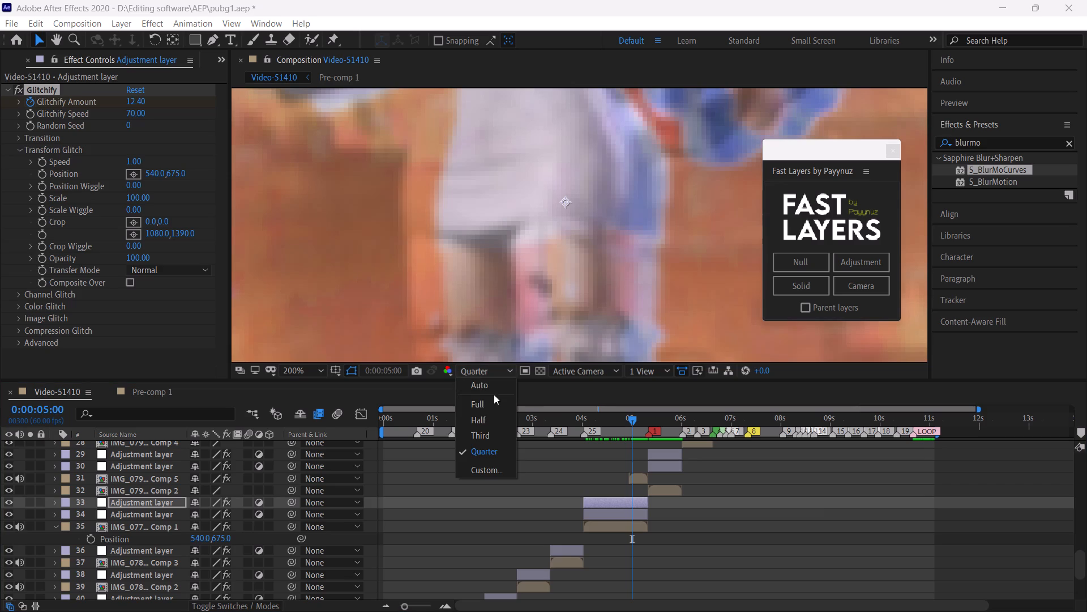
left_click(494, 405)
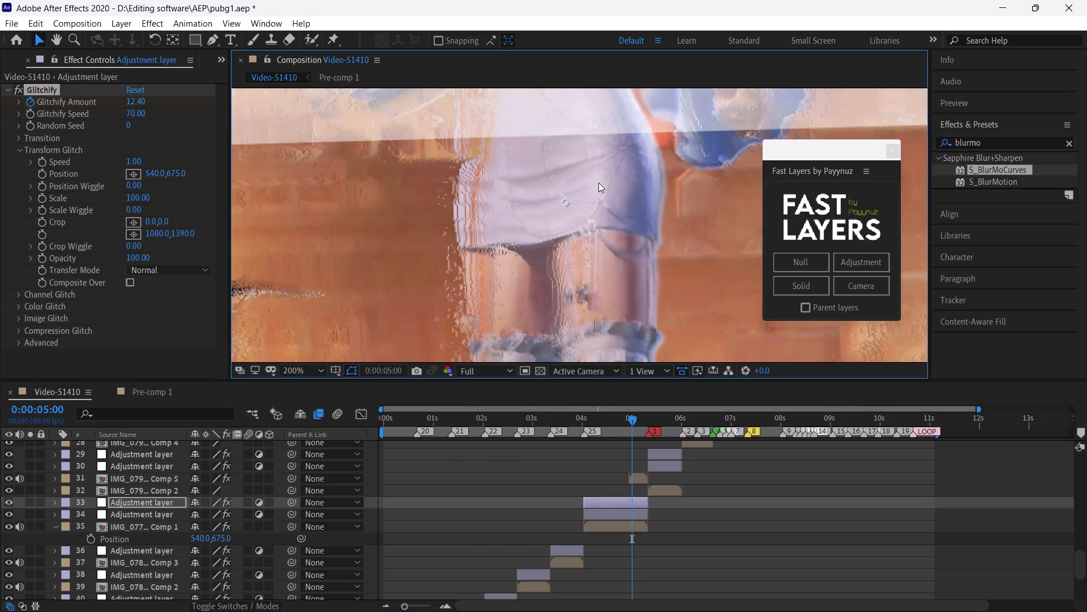
scroll(599, 183, "down", 2)
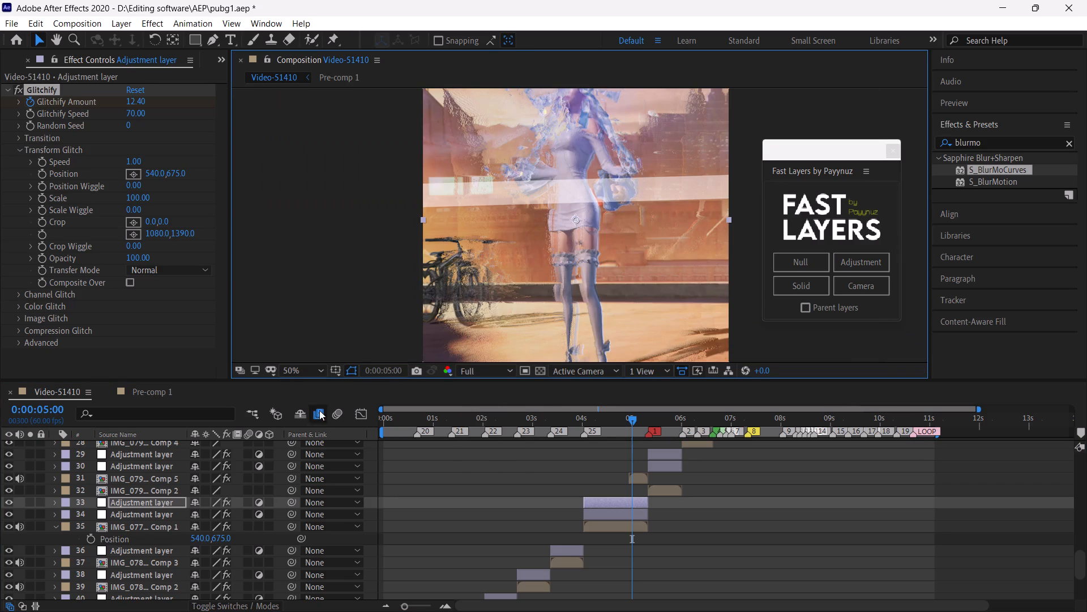
left_click(305, 369)
left_click(314, 124)
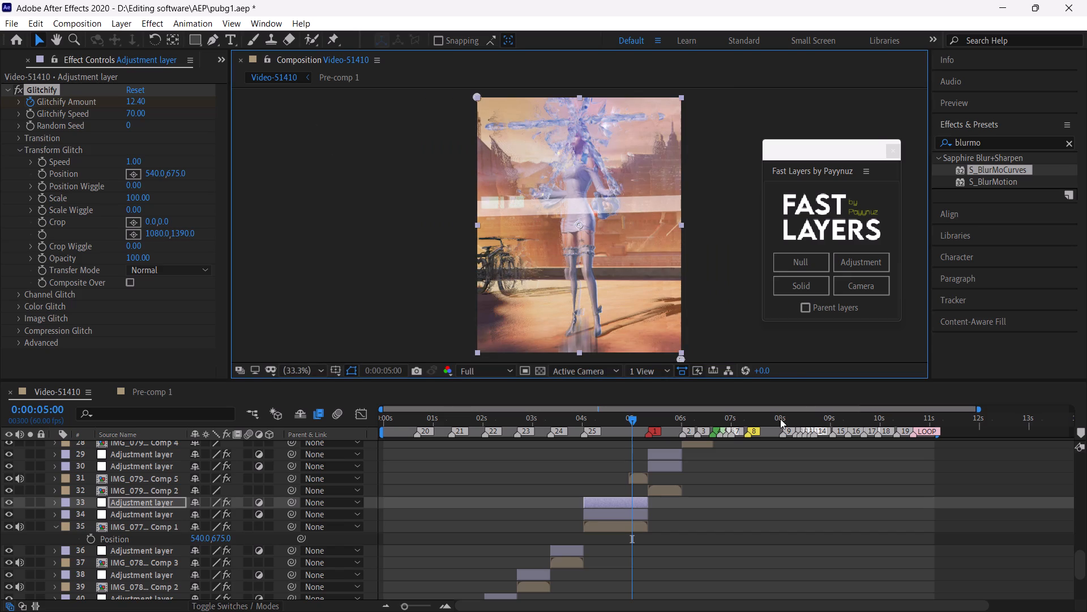
key("ctrl+s")
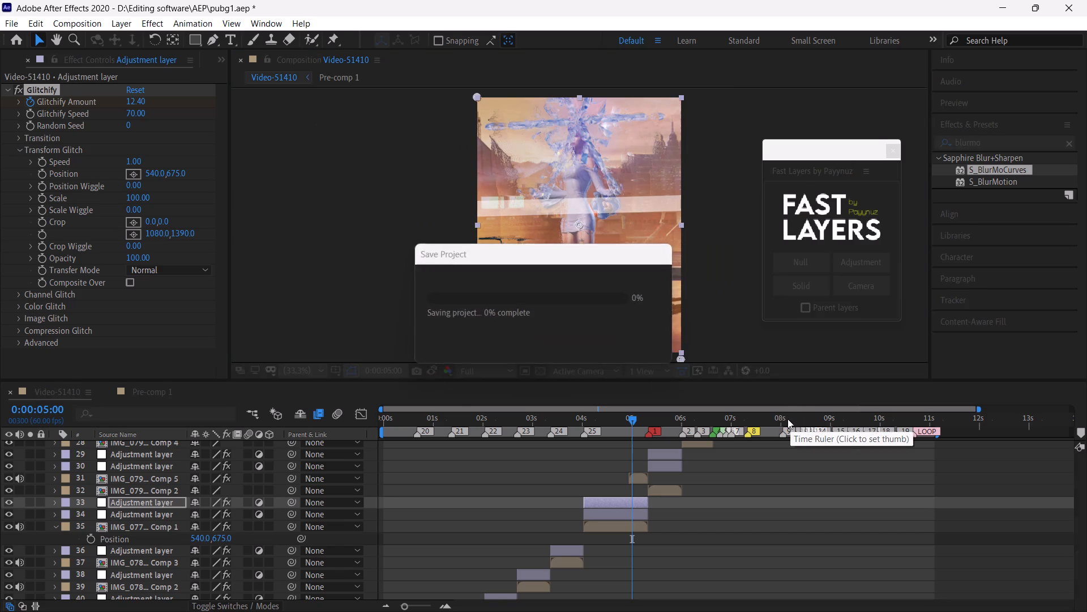
Reveal layer 33's keyframes and move the last Glitchify Amount keyframe past marker 1, to about 0:00:05:30.
key("u")
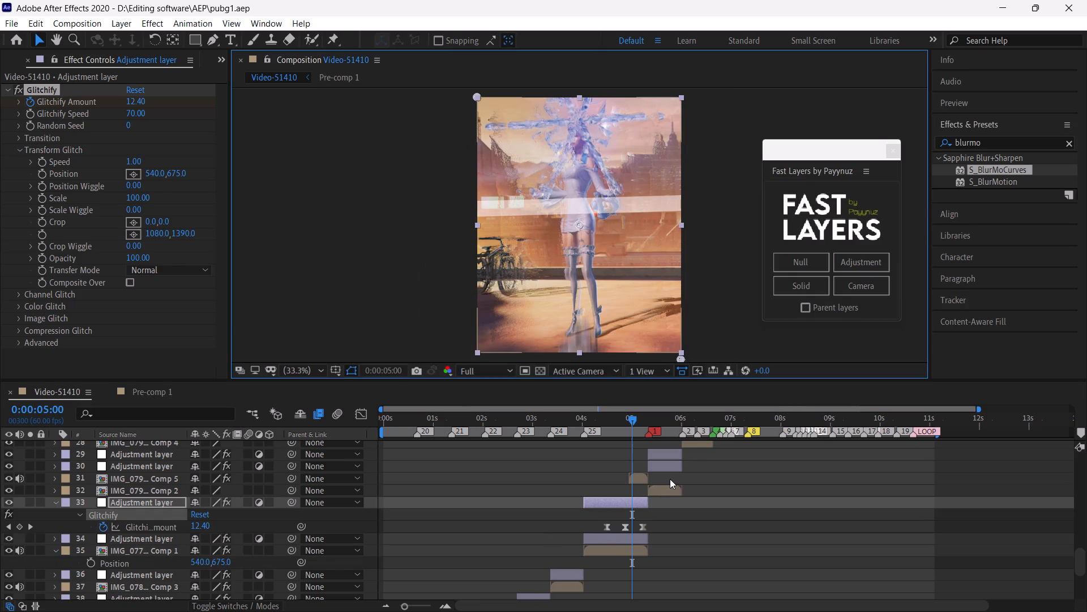
left_click(632, 416)
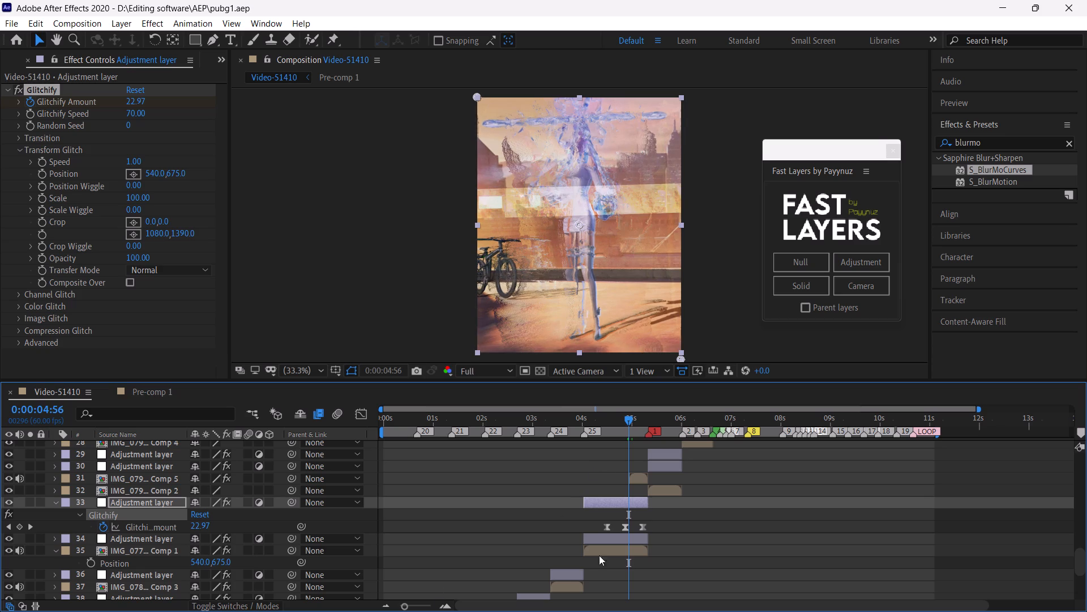
left_click_drag(630, 420, 645, 430)
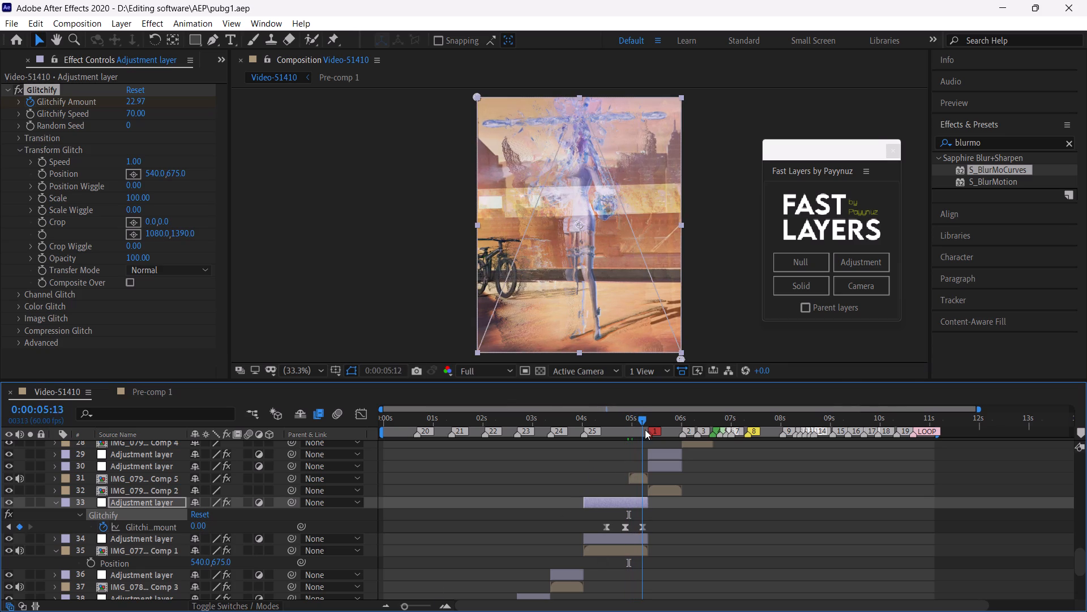
left_click_drag(645, 430, 645, 430)
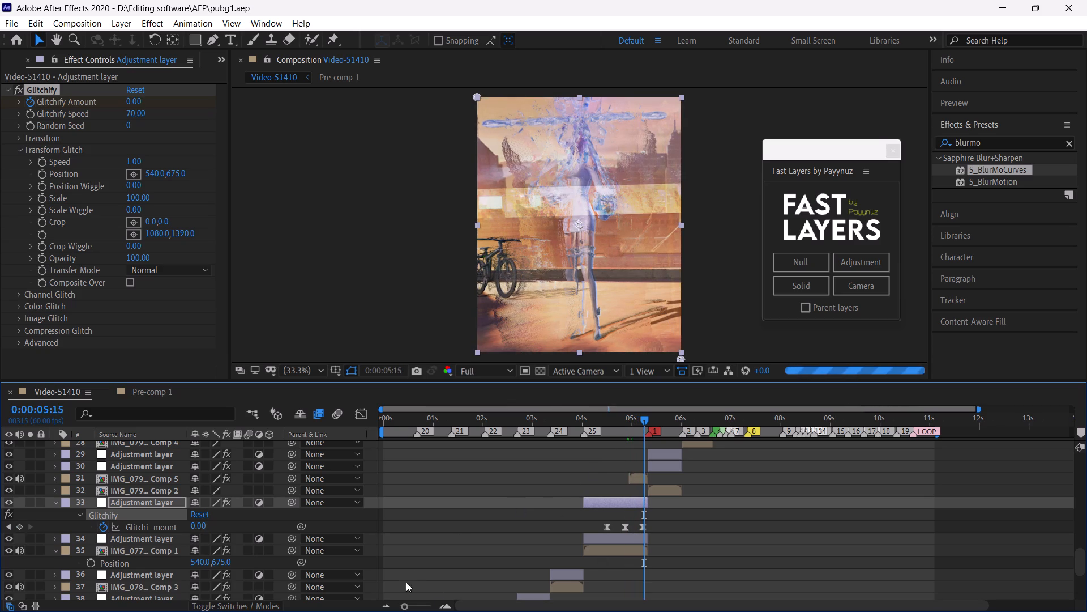
left_click_drag(413, 605, 430, 605)
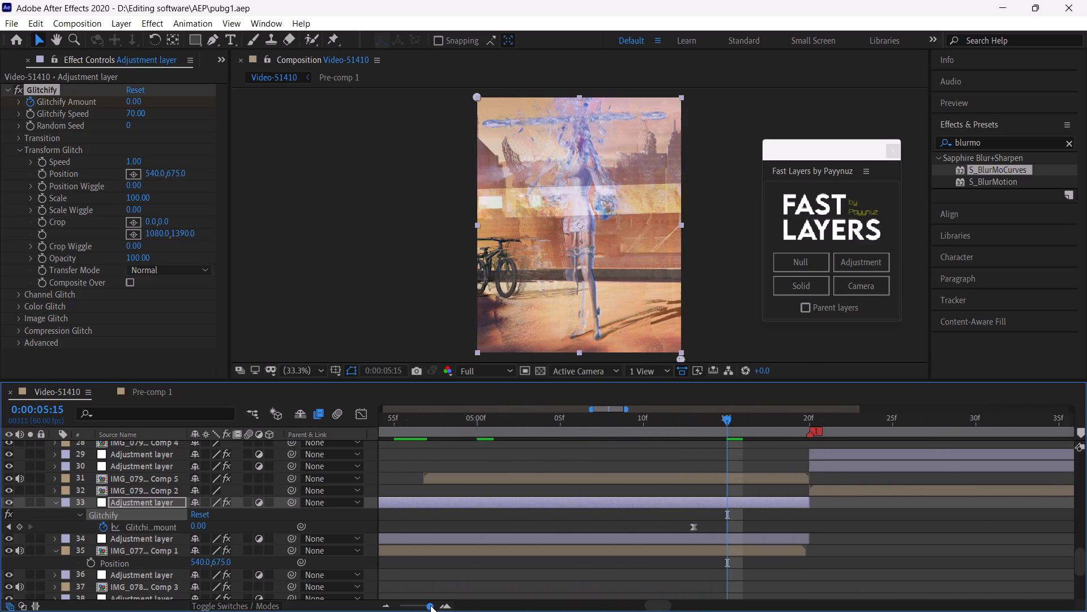
left_click_drag(430, 605, 429, 605)
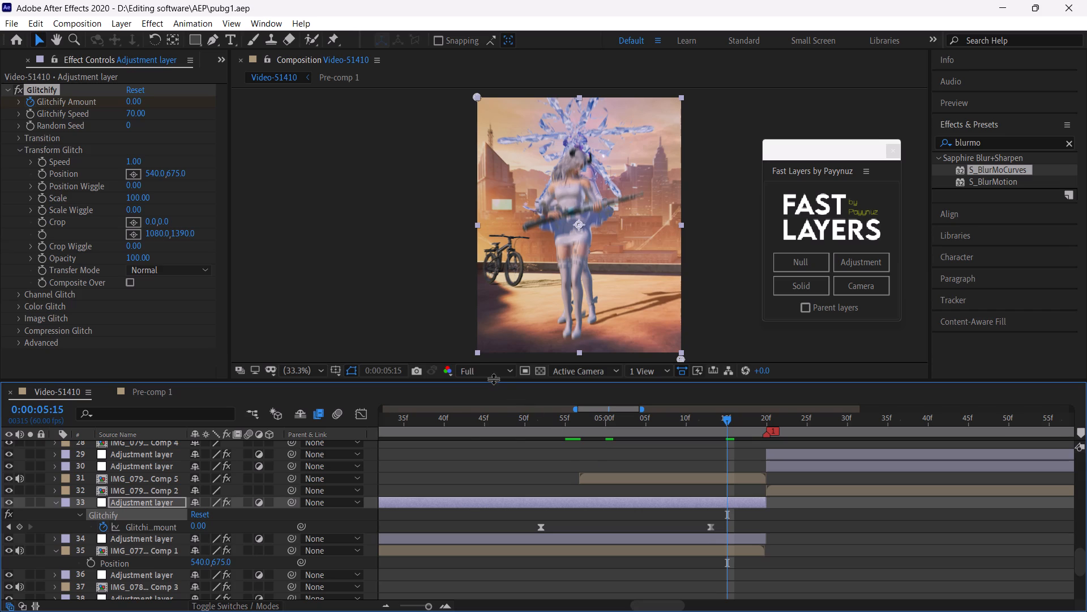
left_click(490, 375)
left_click(866, 531)
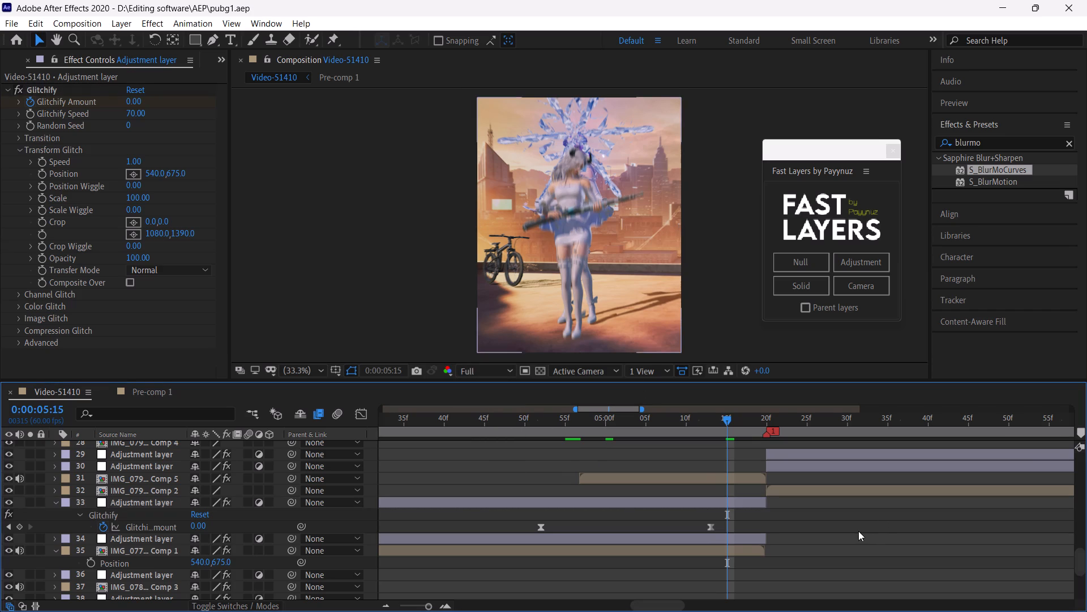
left_click(431, 606)
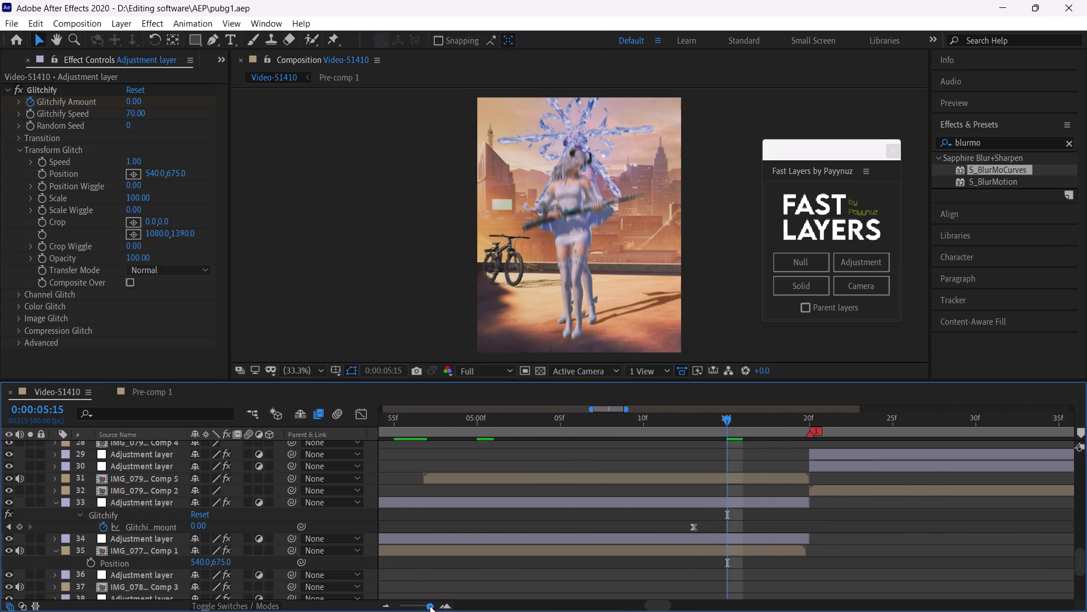
left_click_drag(710, 525, 849, 533)
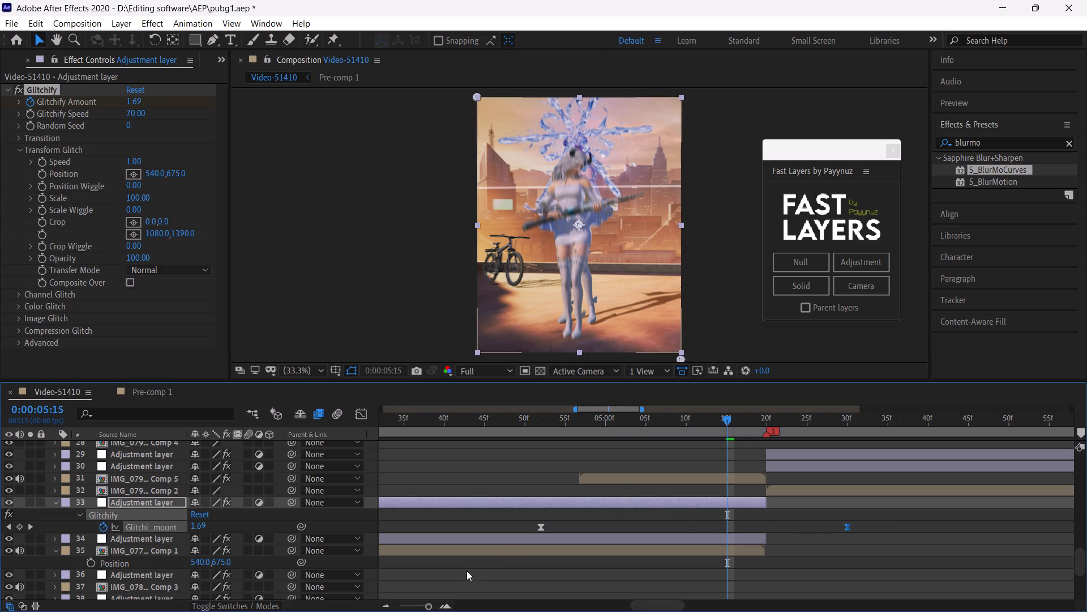
Shift all three Glitchify Amount keyframes so the middle one sits at 0:00:04:57, where layer 31's clip starts, and save the project.
left_click(429, 606)
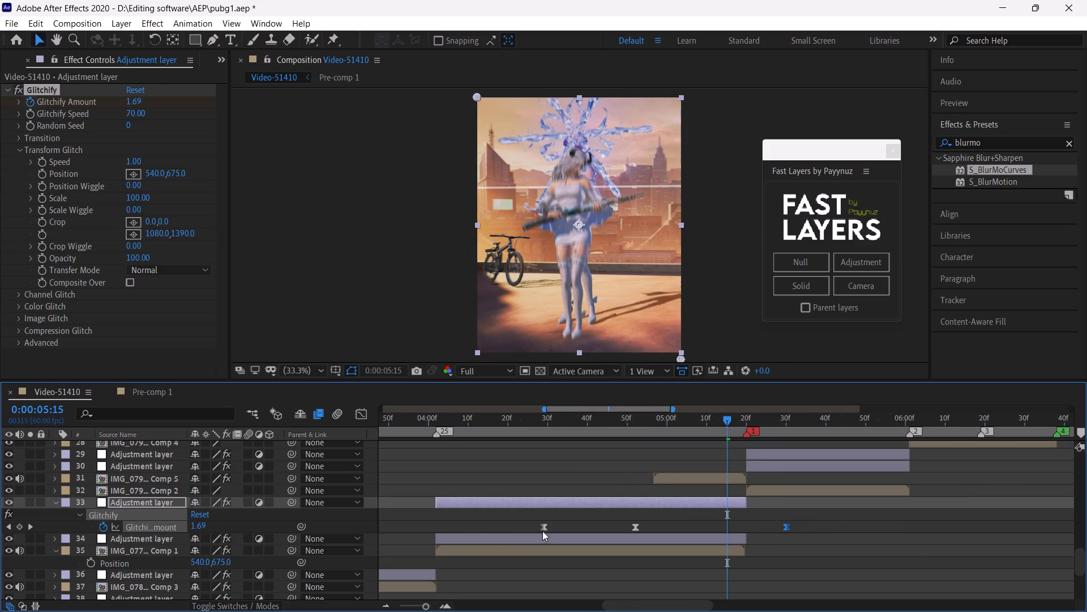
left_click_drag(530, 526, 803, 539)
left_click_drag(633, 526, 649, 528)
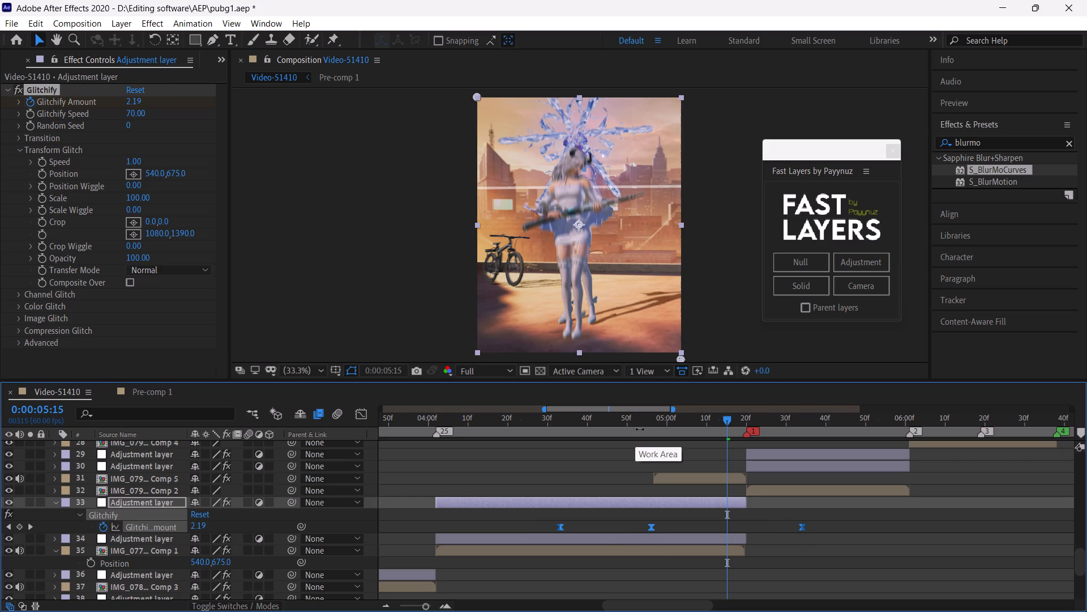
left_click_drag(640, 421, 656, 440)
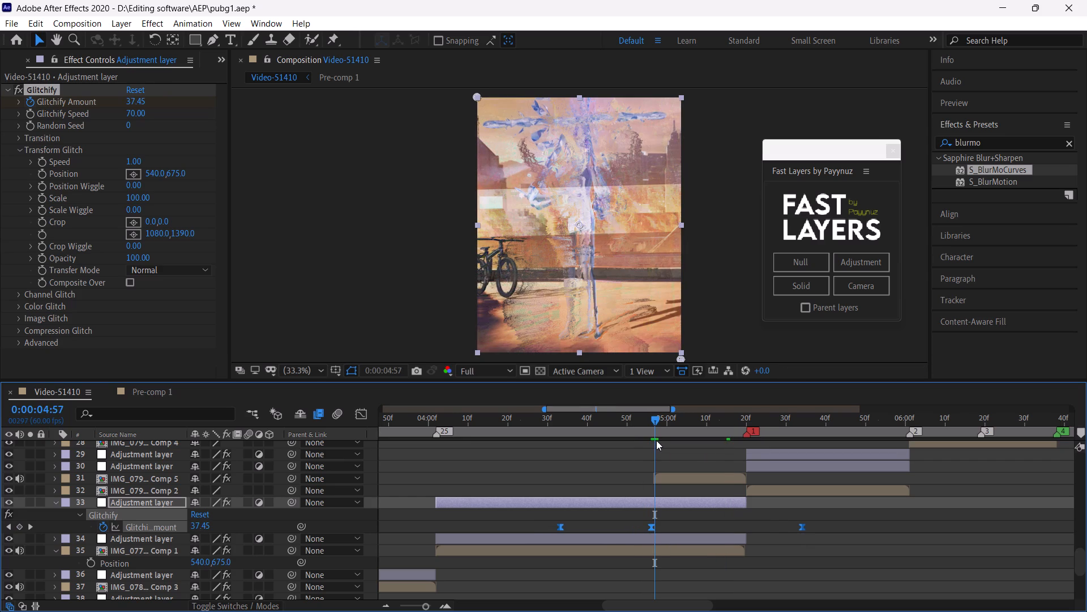
left_click(652, 526)
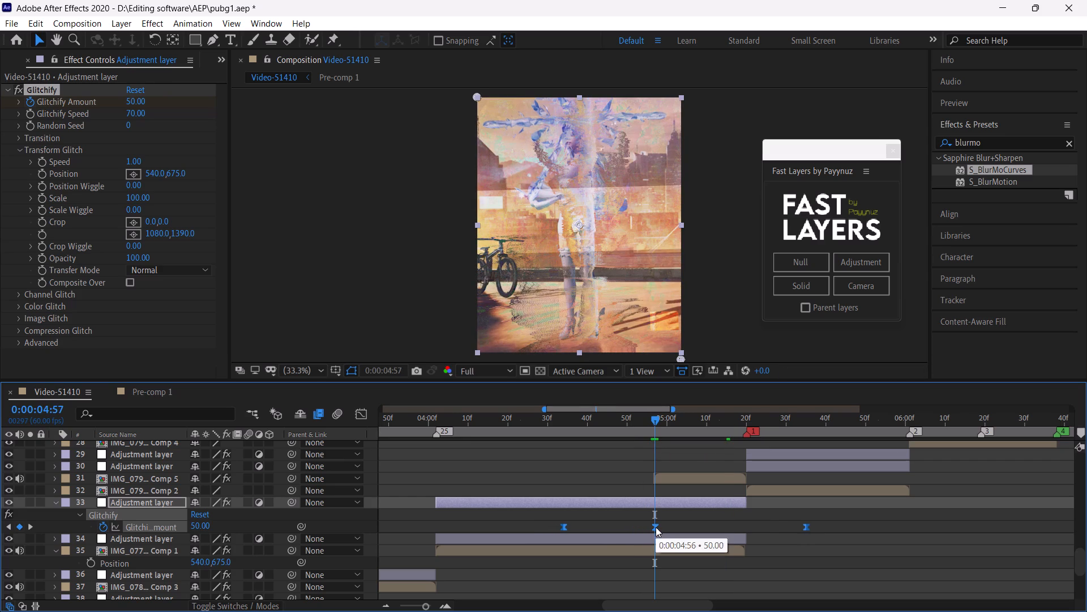
left_click(697, 521)
left_click_drag(690, 418, 720, 430)
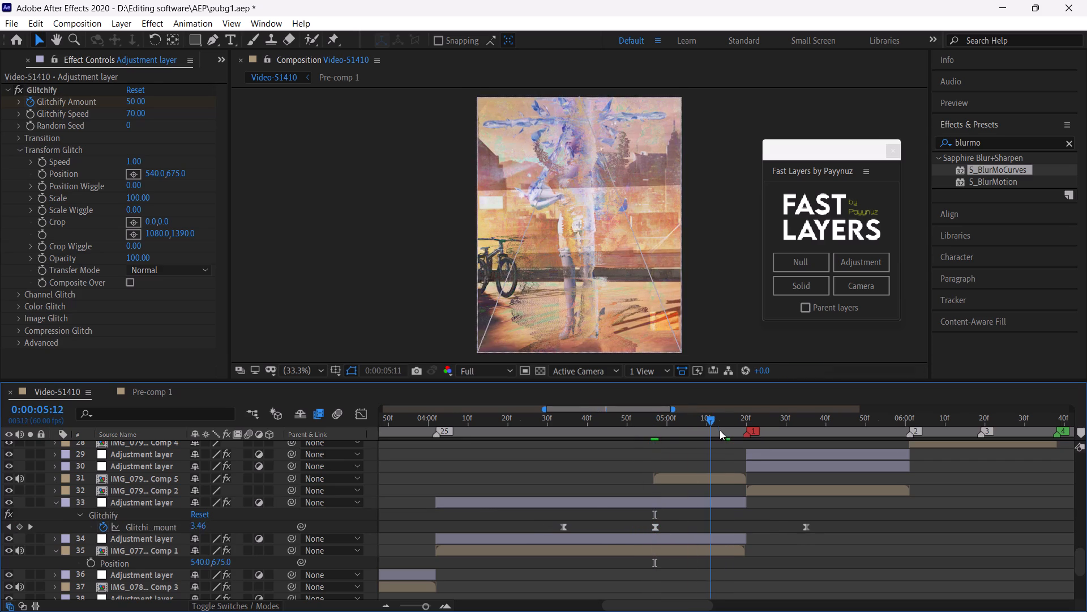
left_click_drag(720, 430, 725, 432)
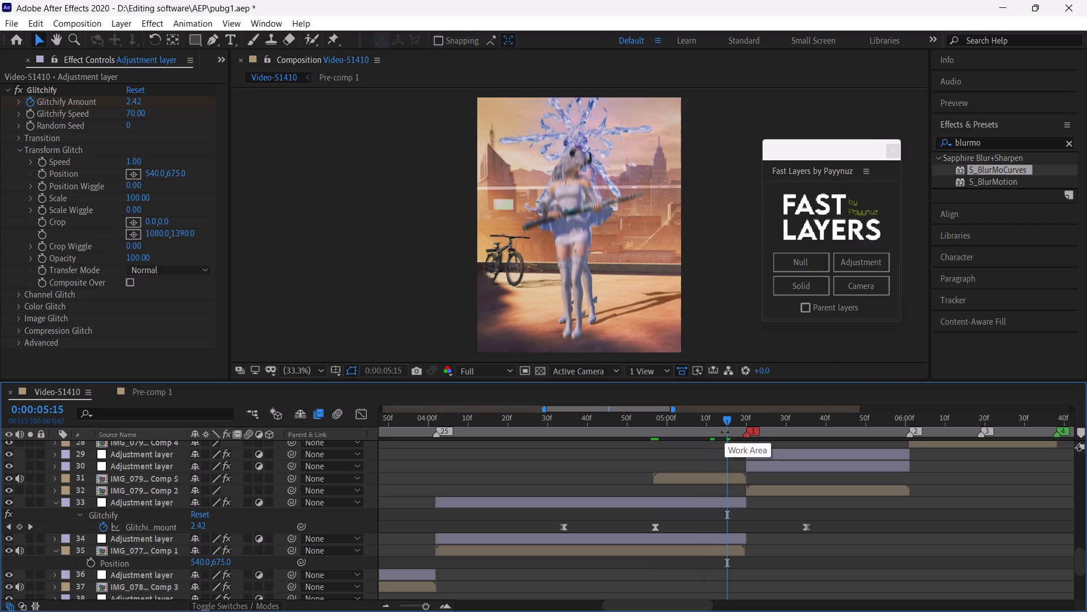
key("ctrl+s")
Play back the glitch transition several times from 0:00:04:35 to past marker 1 to check its timing.
left_click(568, 418)
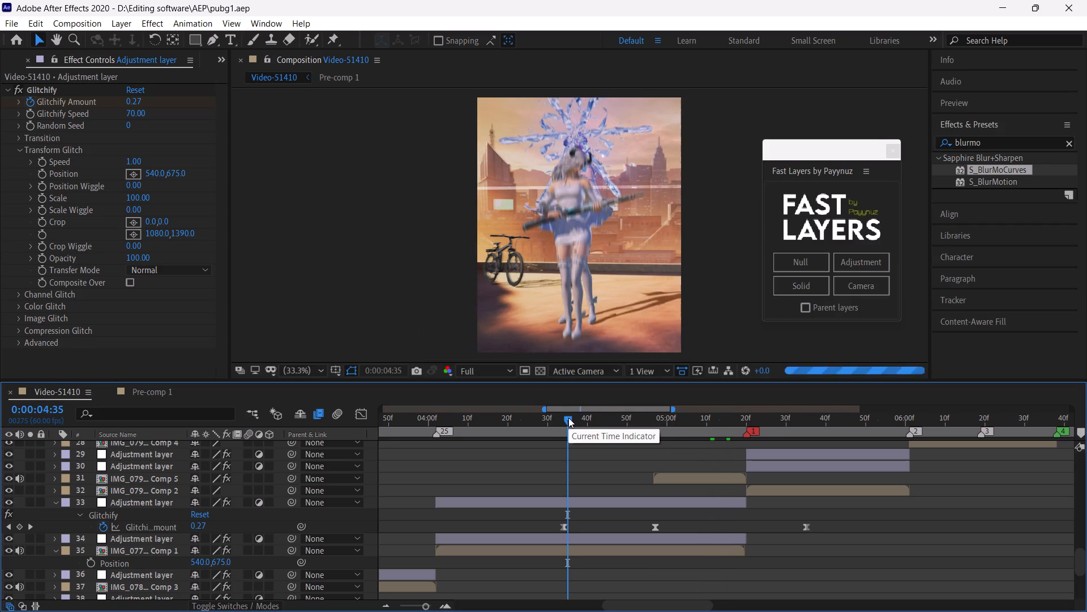
key("space")
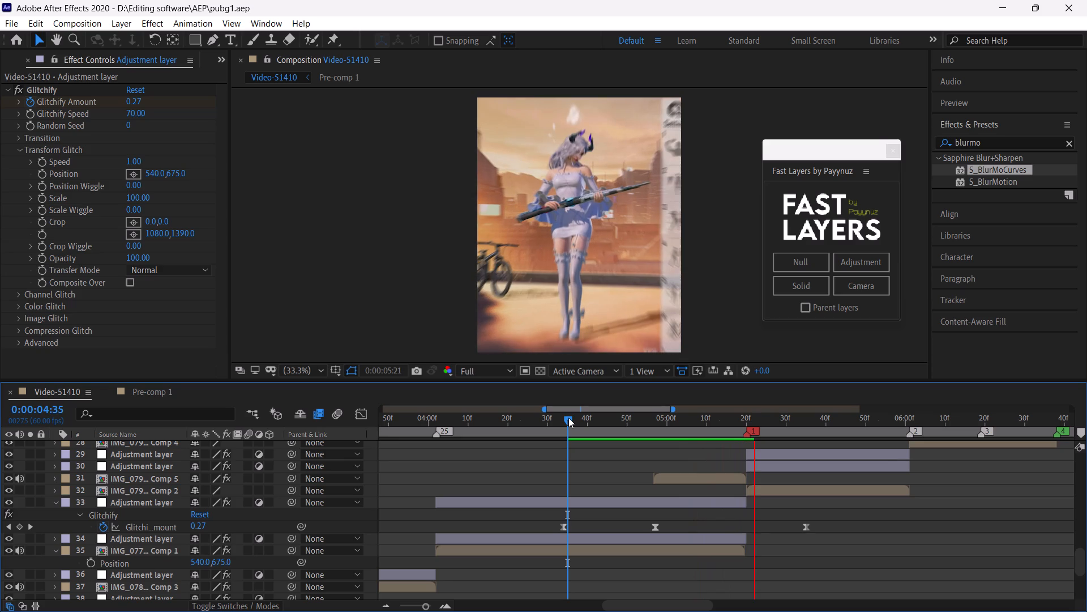
left_click(566, 422)
key("space")
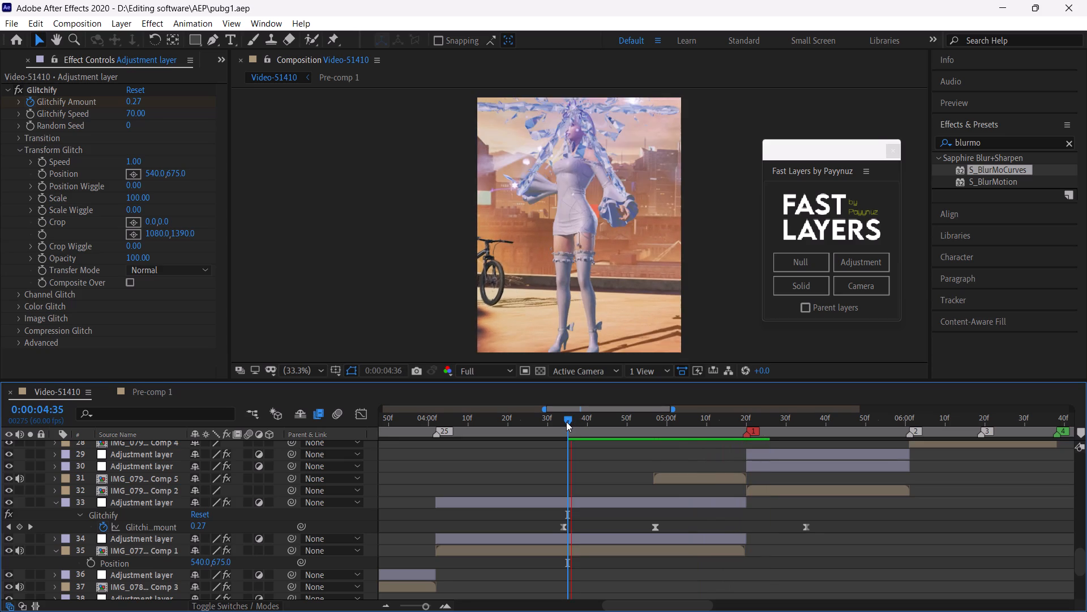
left_click(566, 422)
key("space")
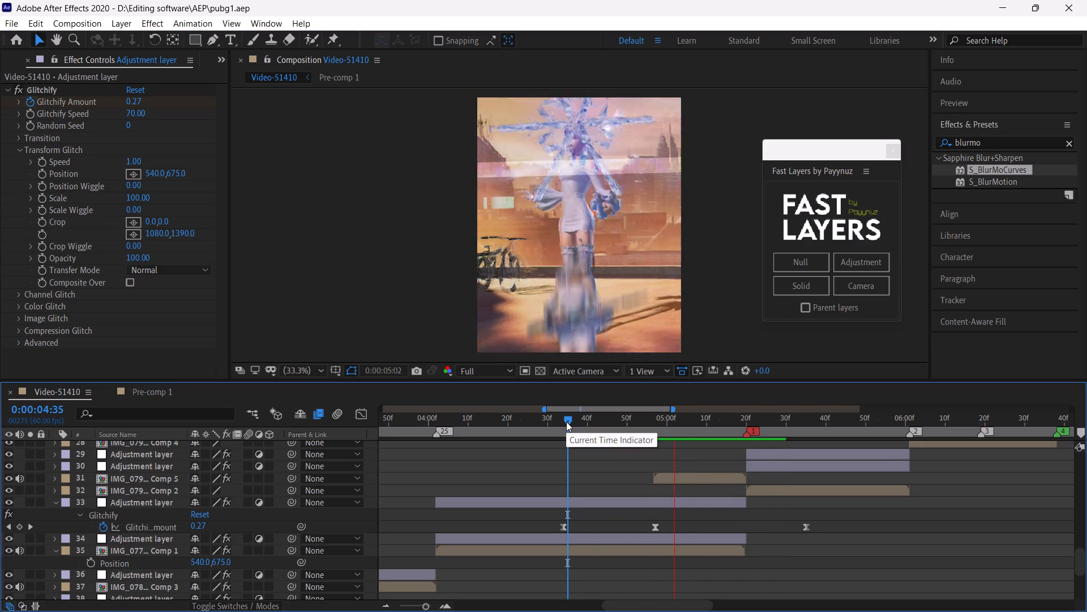
left_click(566, 422)
key("space")
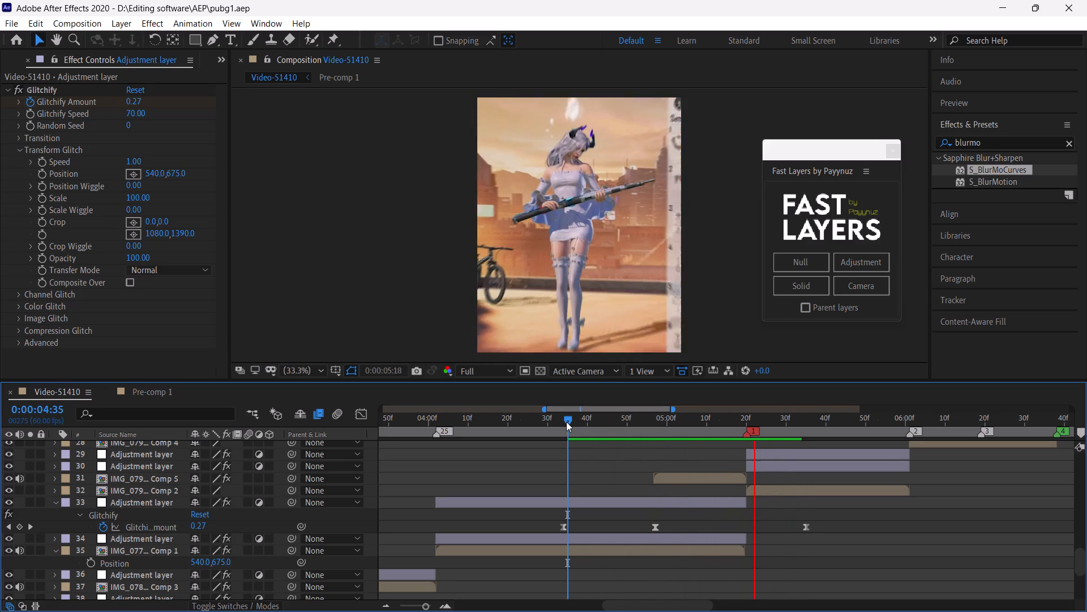
left_click(566, 422)
Save the project.
key("ctrl+s")
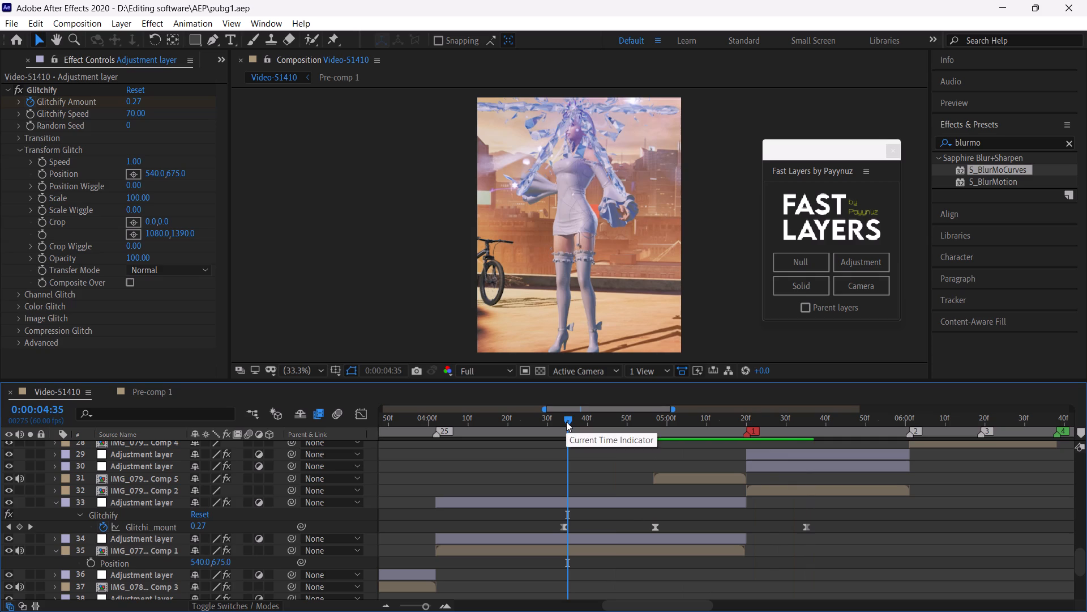
Set the composition's preview resolution to Quarter.
left_click(478, 369)
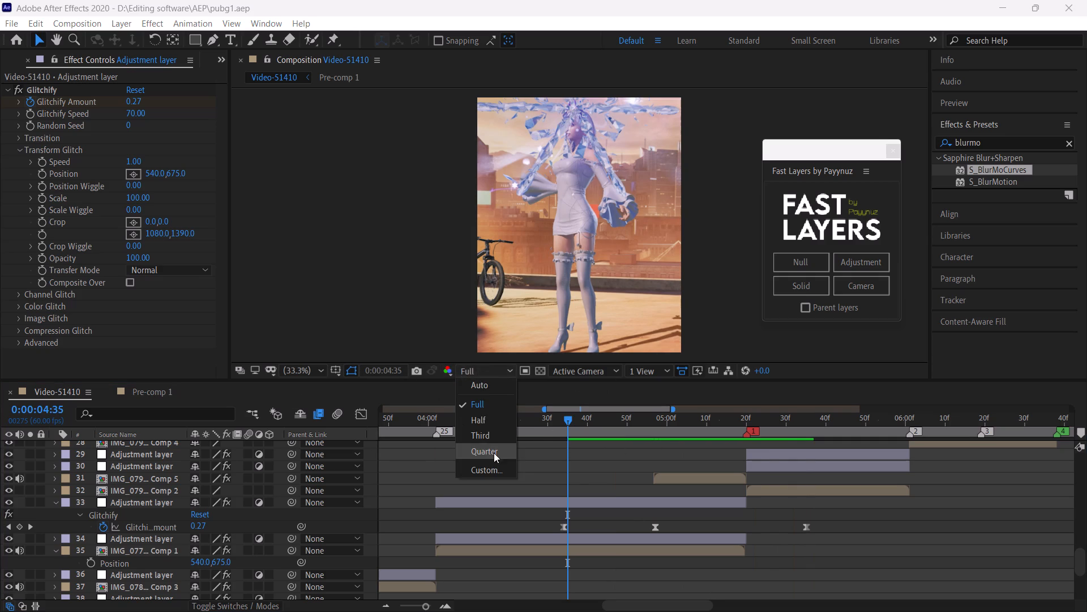
left_click(494, 455)
Play back the edit from 0:00:04:35 with the whole composition's timeline in view, and save the project.
left_click_drag(407, 608, 383, 606)
key("space")
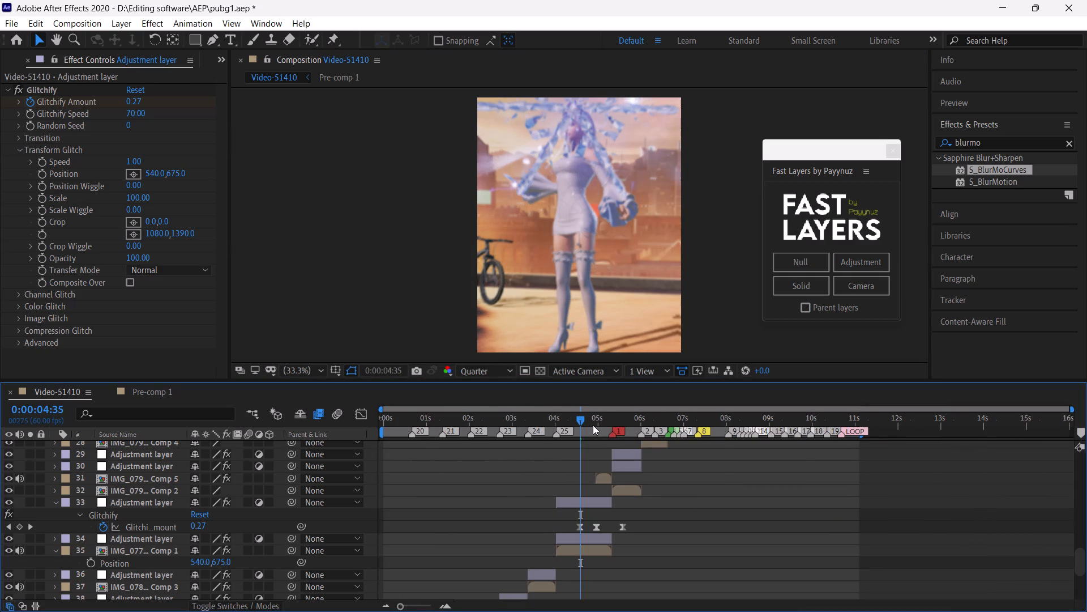
key("ctrl+s")
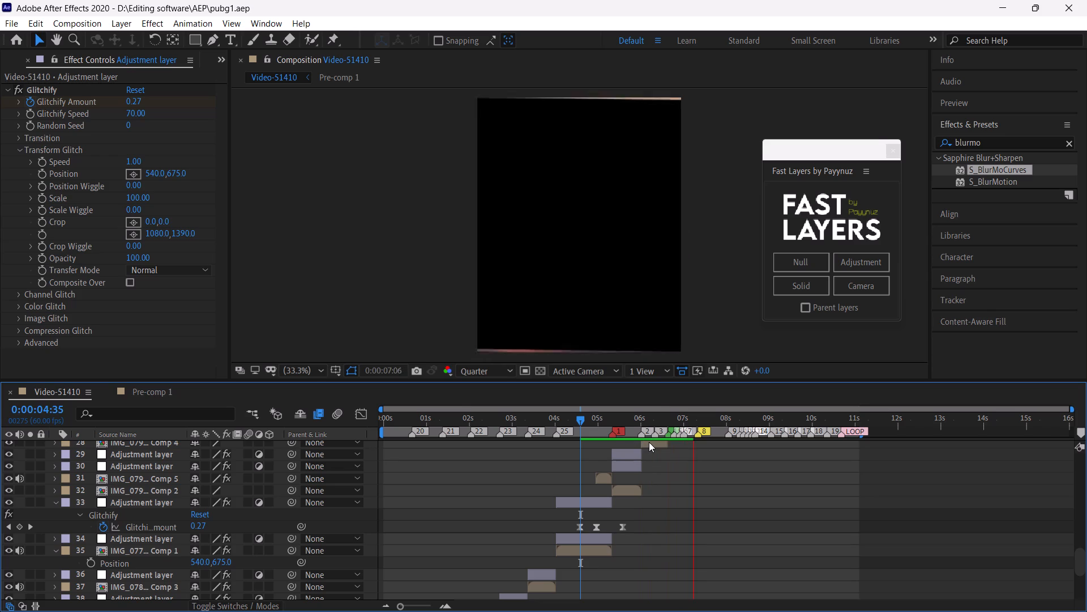
Play back the edit from 0:00:05:56 and review the layer stack, selecting the topmost adjustment layer to check its effects.
left_click(637, 418)
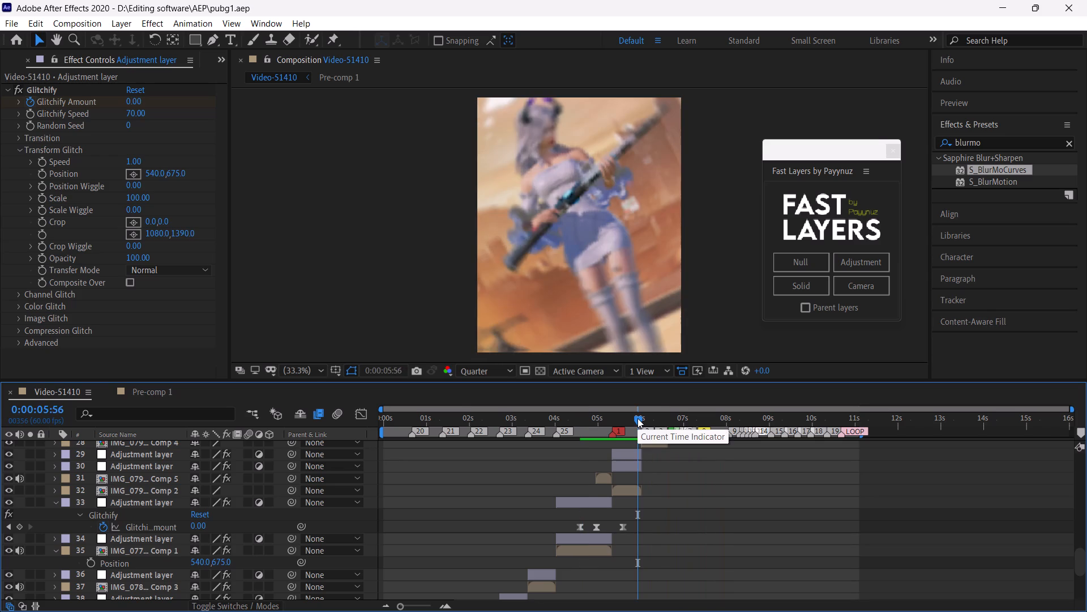
key("space")
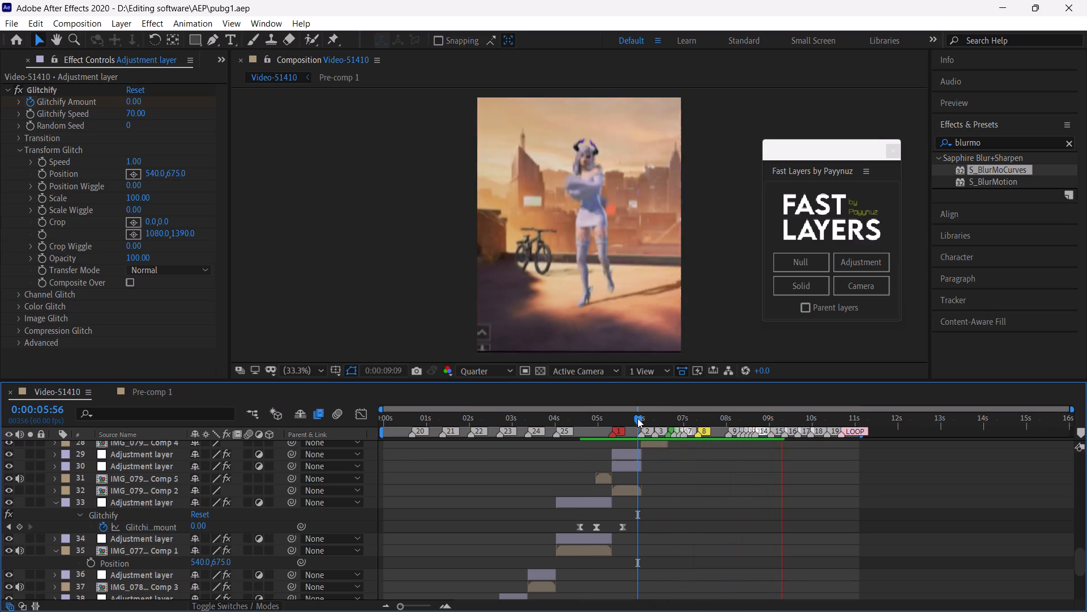
left_click(637, 418)
key("space")
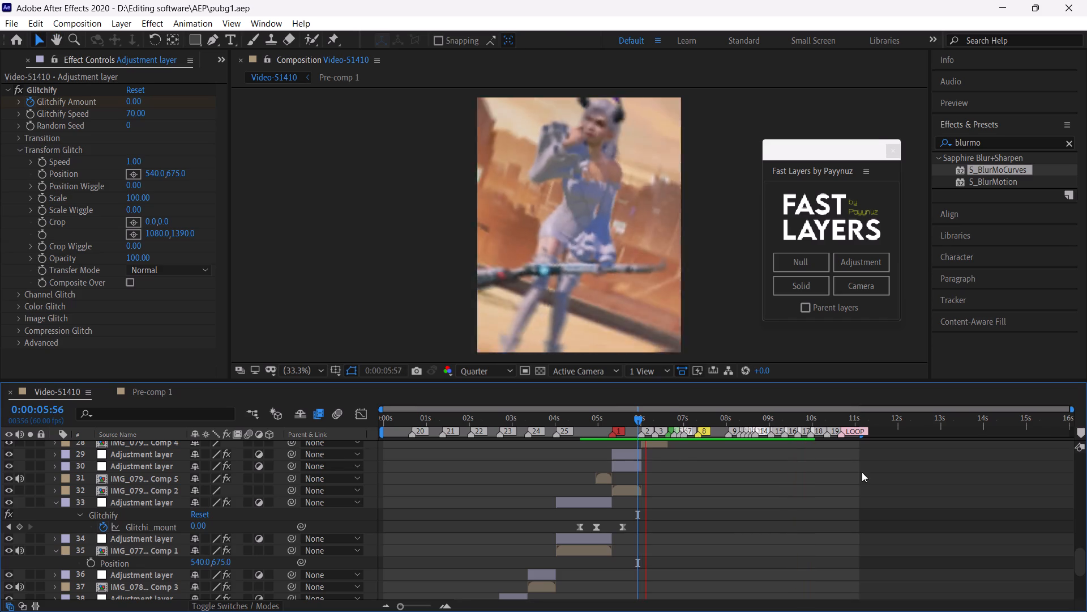
left_click_drag(1081, 560, 1084, 411)
left_click(551, 444)
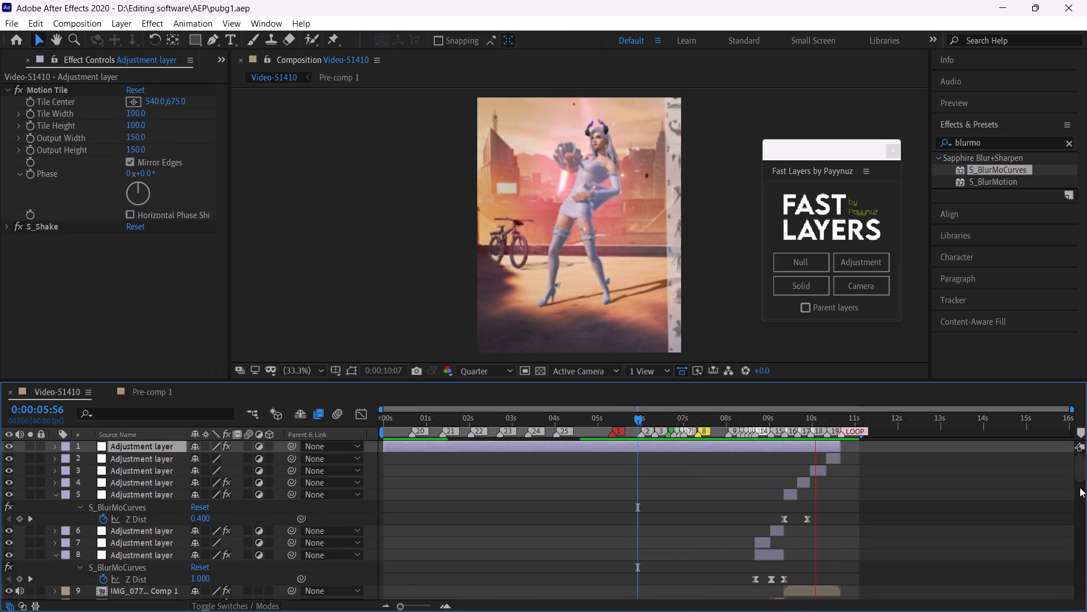
left_click_drag(1079, 472, 1072, 611)
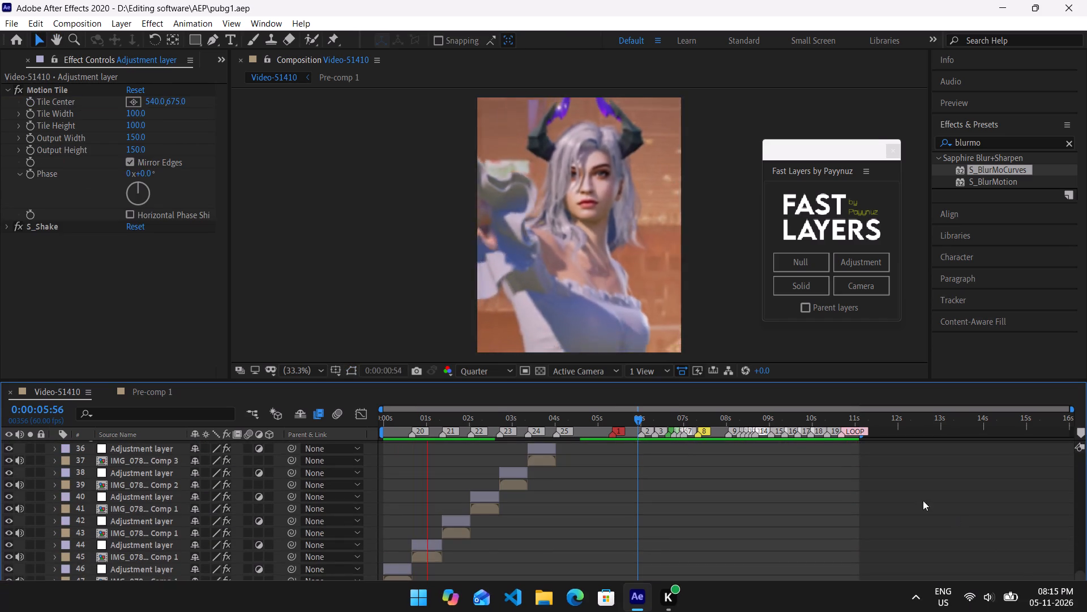